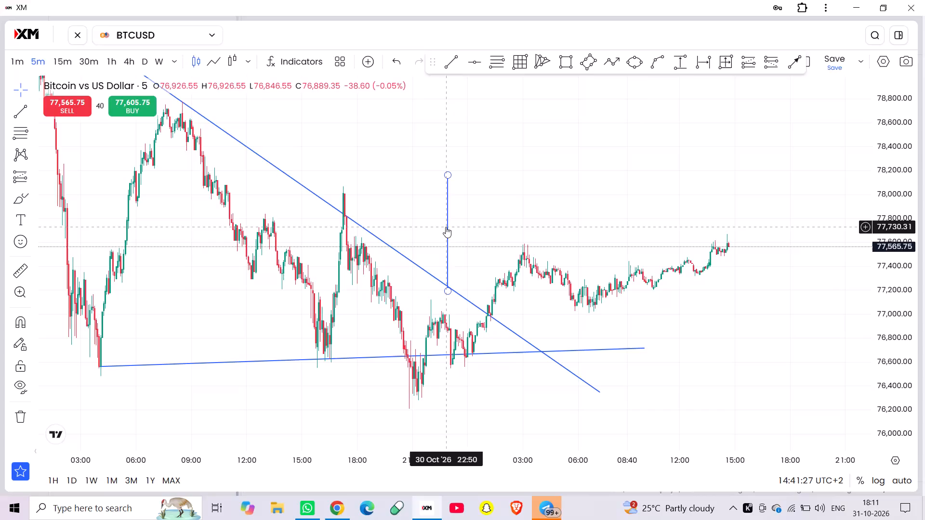
Move the vertical measuring line to the low near 30 Oct 23:05, spanning about 76,559 to 77,529.
drag(446, 227, 471, 291)
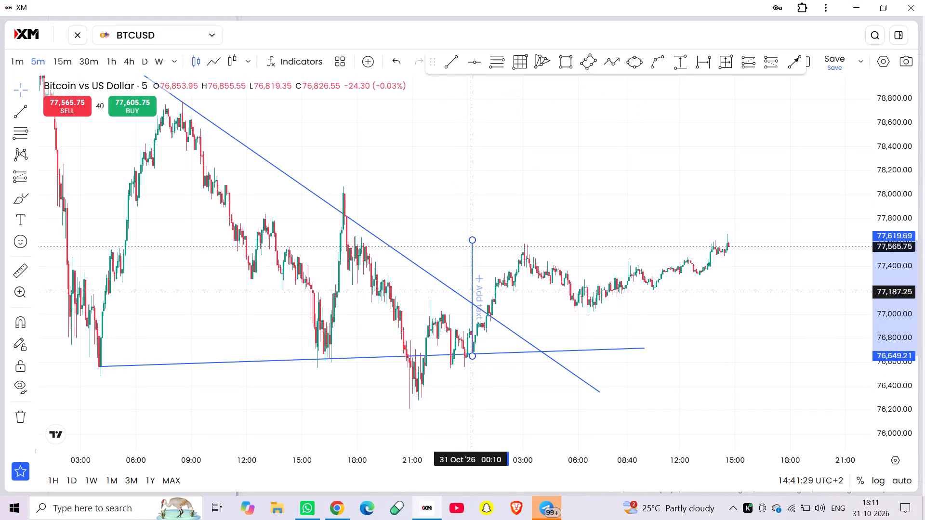
drag(471, 291, 451, 302)
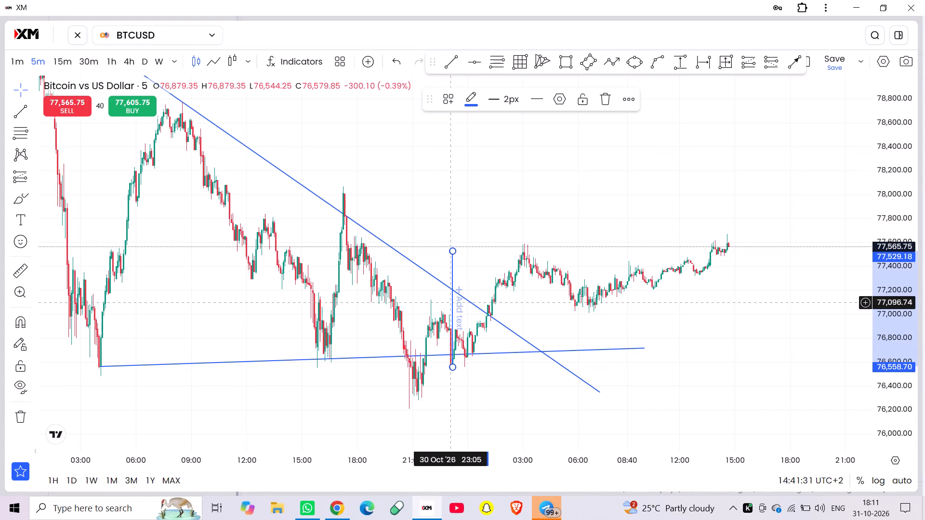
Draw a thin rectangle zone from 30 Oct 23:15 to 31 Oct 17:15, between about 77,534 and 77,444.
click(564, 66)
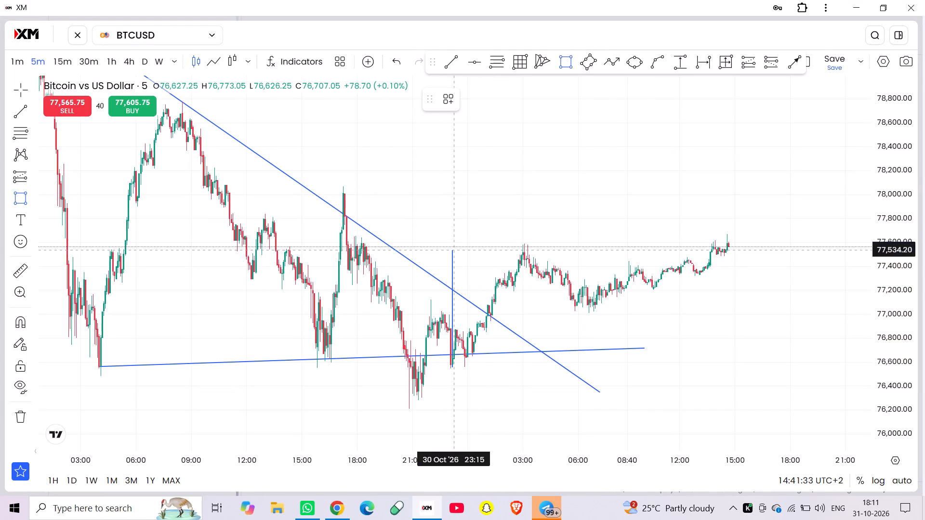
click(454, 250)
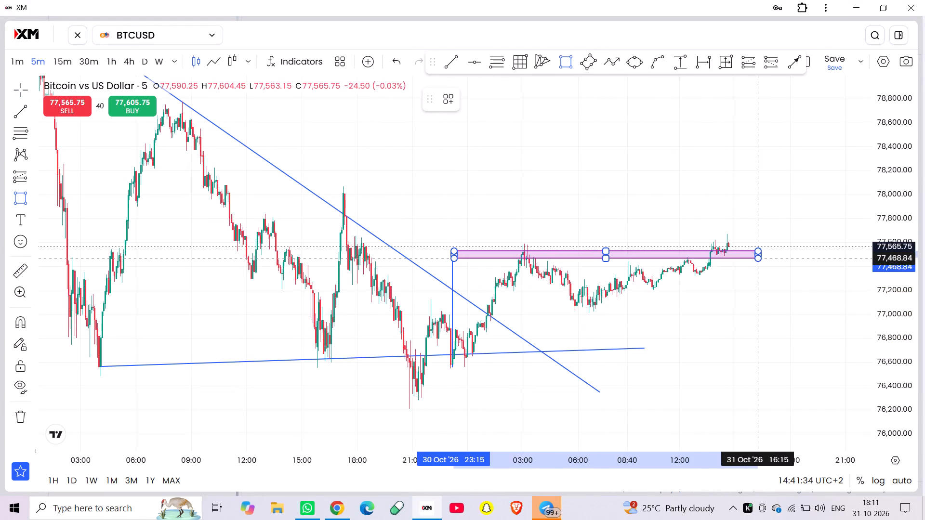
click(777, 261)
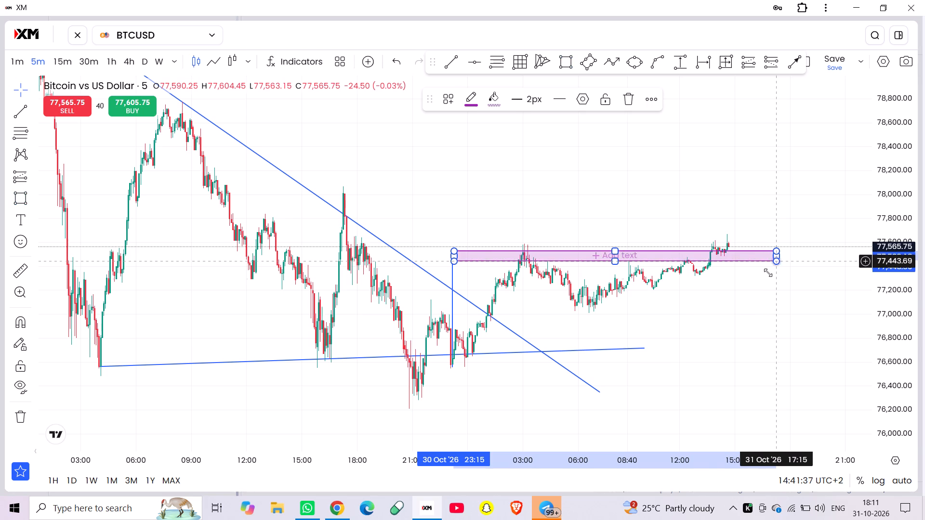
click(719, 300)
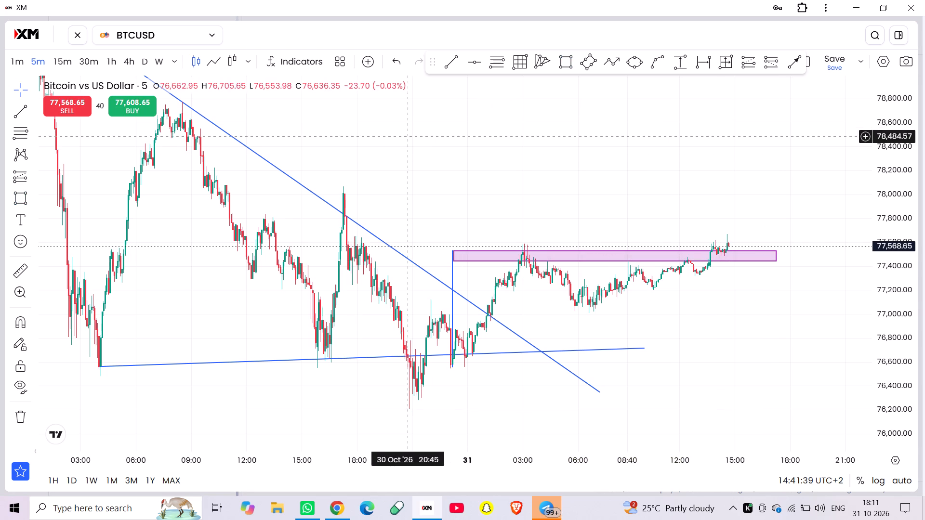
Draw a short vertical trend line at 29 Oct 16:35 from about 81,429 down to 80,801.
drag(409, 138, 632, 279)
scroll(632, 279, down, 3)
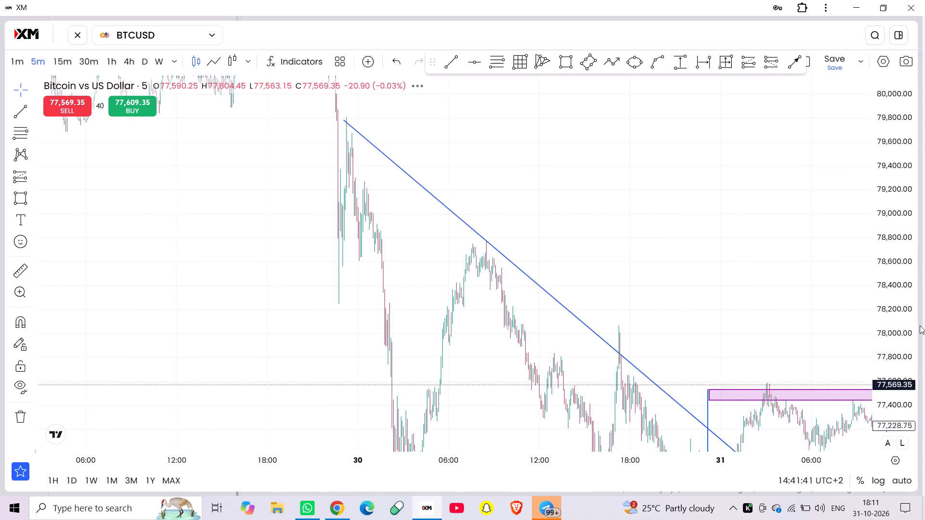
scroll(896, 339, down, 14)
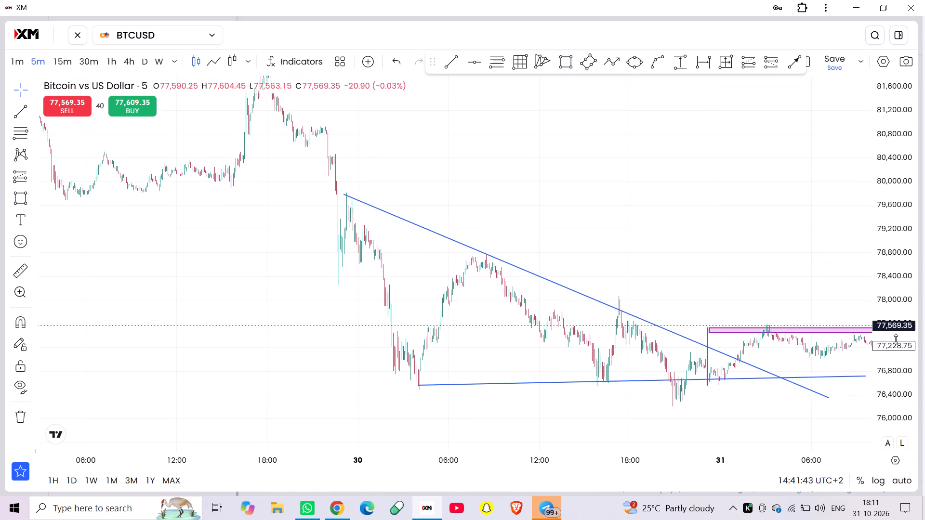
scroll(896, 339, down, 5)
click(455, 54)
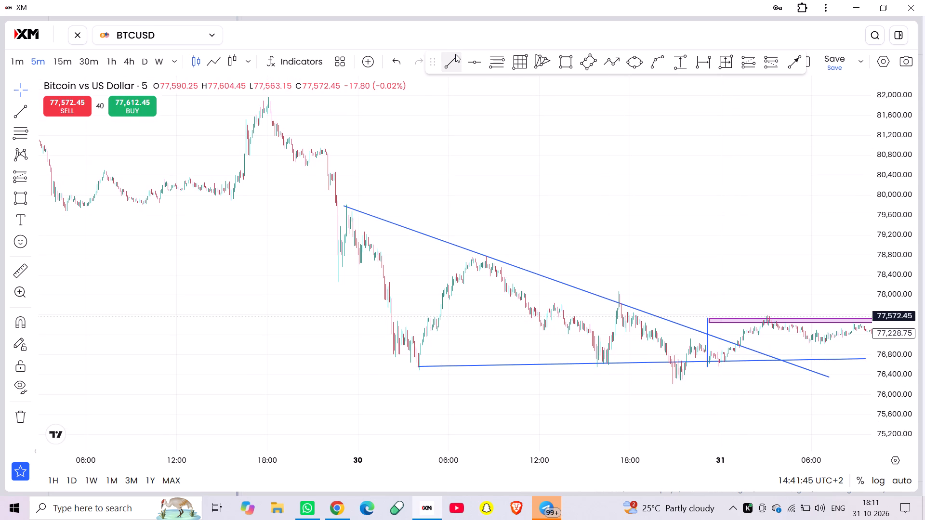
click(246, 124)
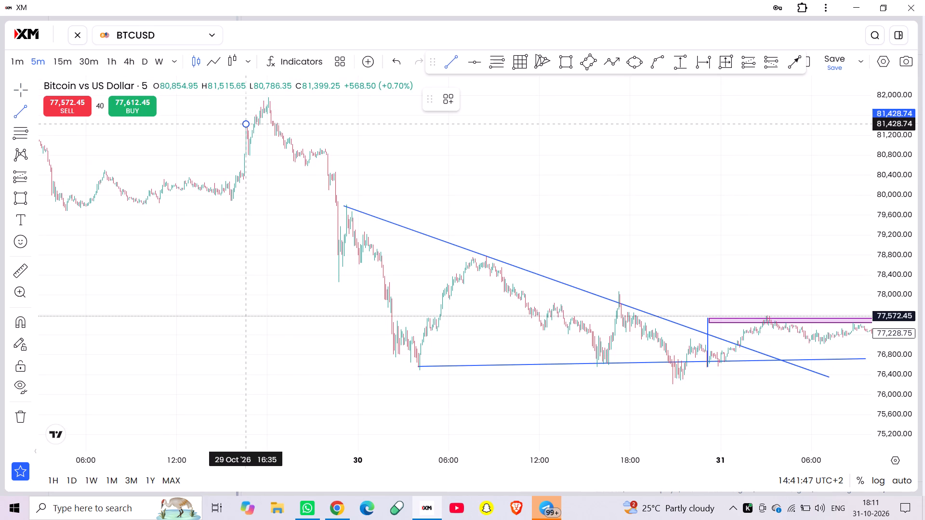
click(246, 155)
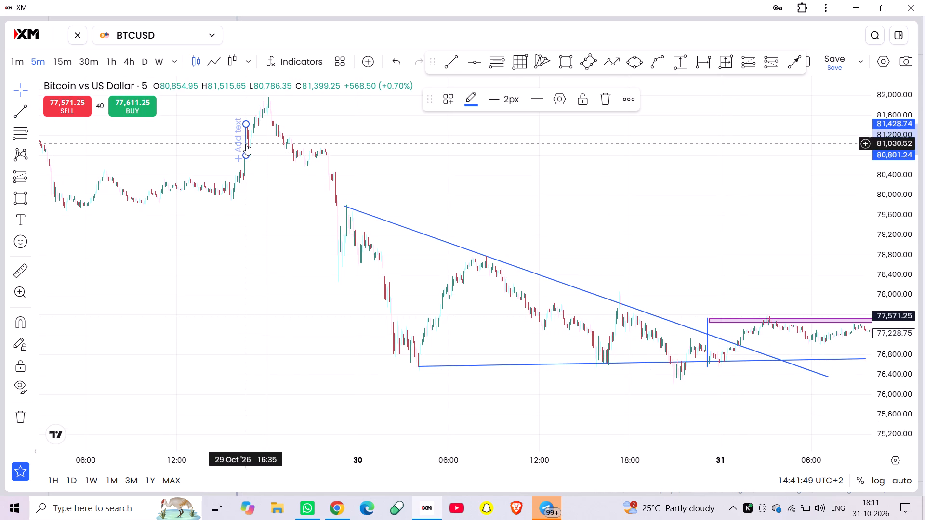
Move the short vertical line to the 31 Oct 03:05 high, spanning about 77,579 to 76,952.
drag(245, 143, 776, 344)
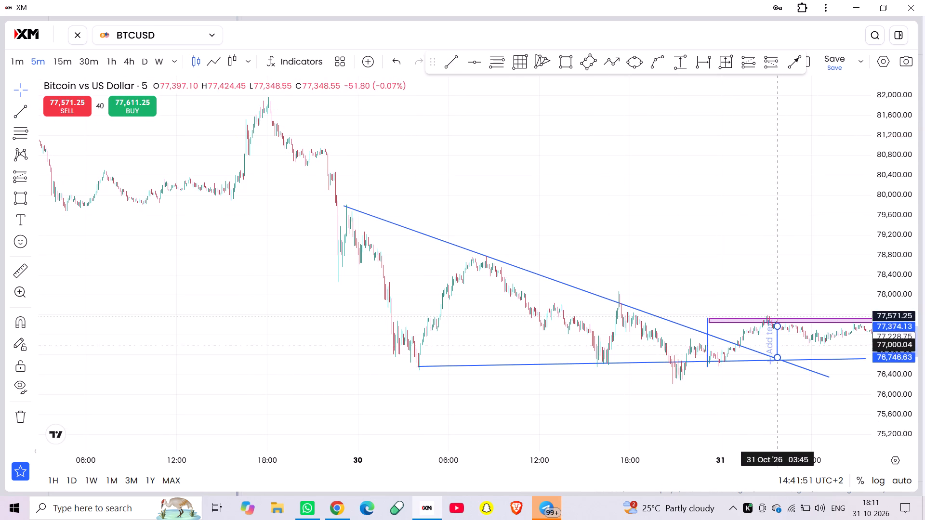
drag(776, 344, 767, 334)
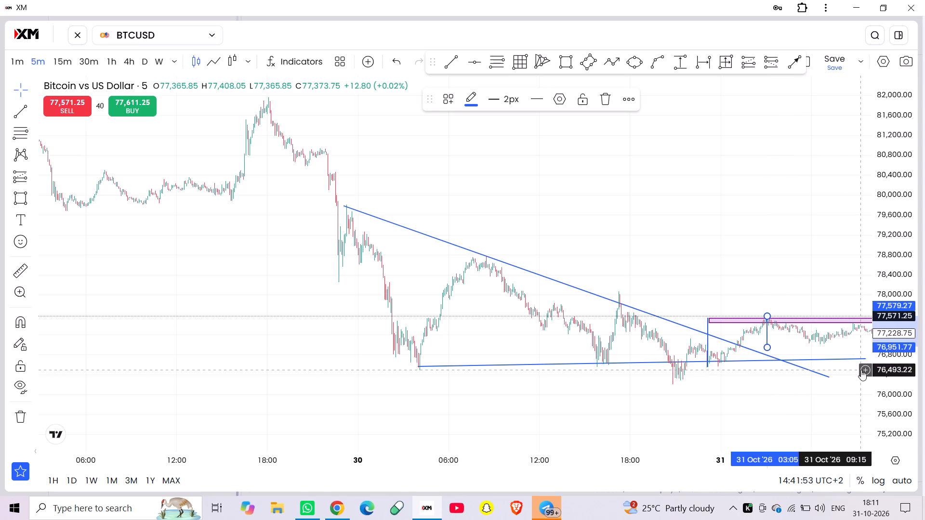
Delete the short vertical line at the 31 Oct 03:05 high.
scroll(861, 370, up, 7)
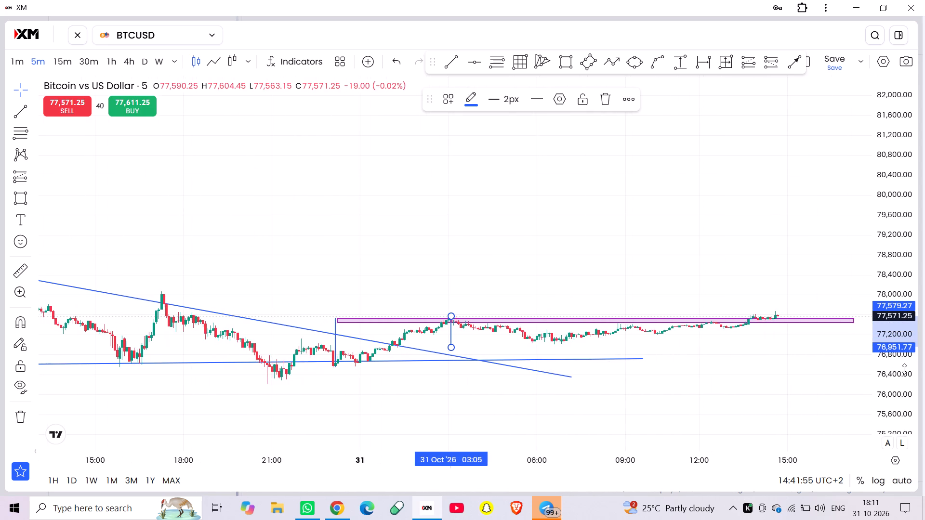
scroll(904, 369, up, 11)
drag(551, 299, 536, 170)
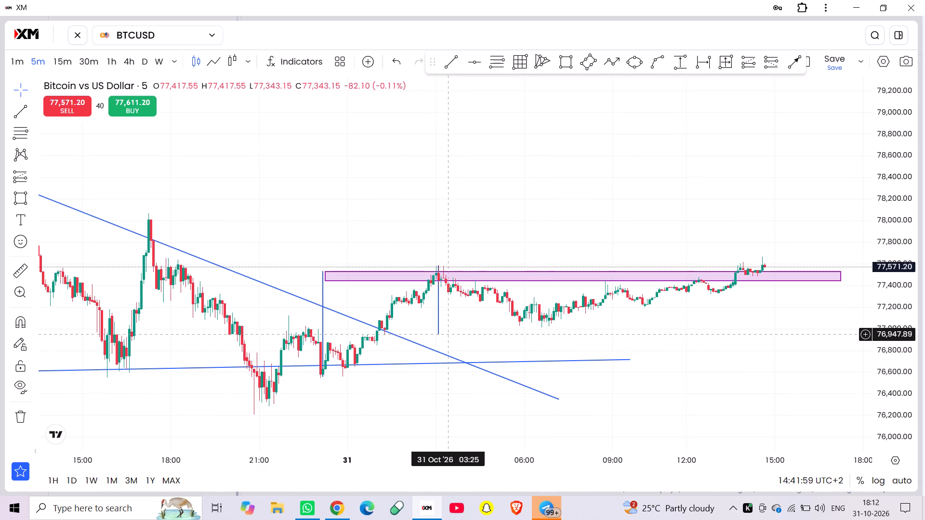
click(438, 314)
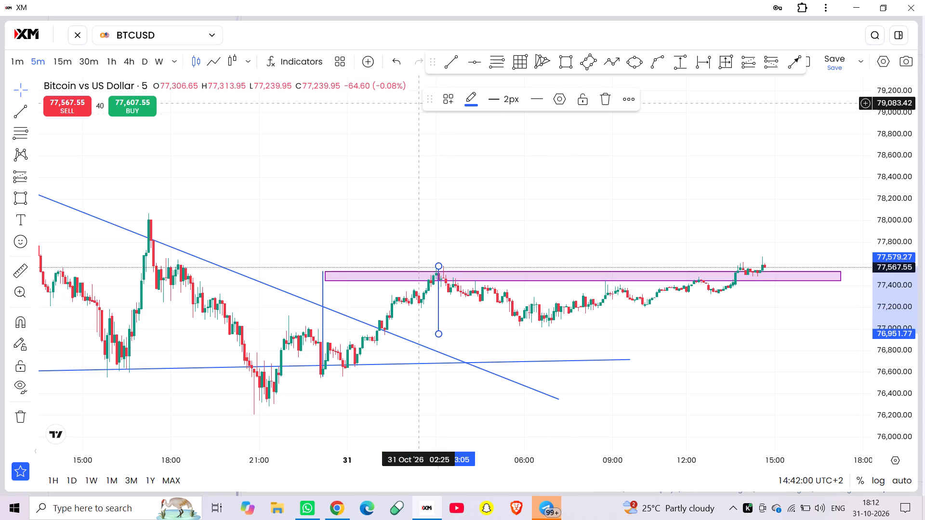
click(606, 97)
Draw a vertical trend line beside the sharp 29 Oct rise near 15:35, from about 79,971 up to 81,500.
scroll(240, 223, down, 10)
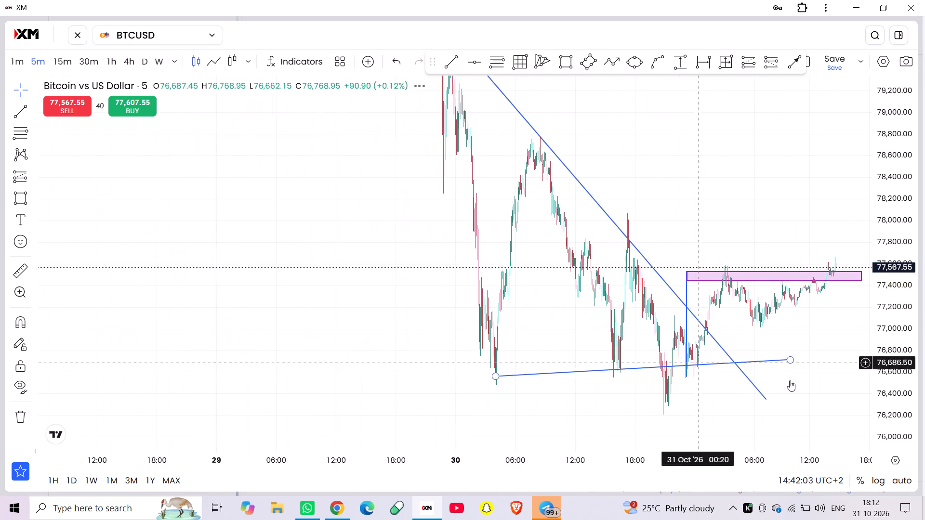
scroll(889, 361, down, 16)
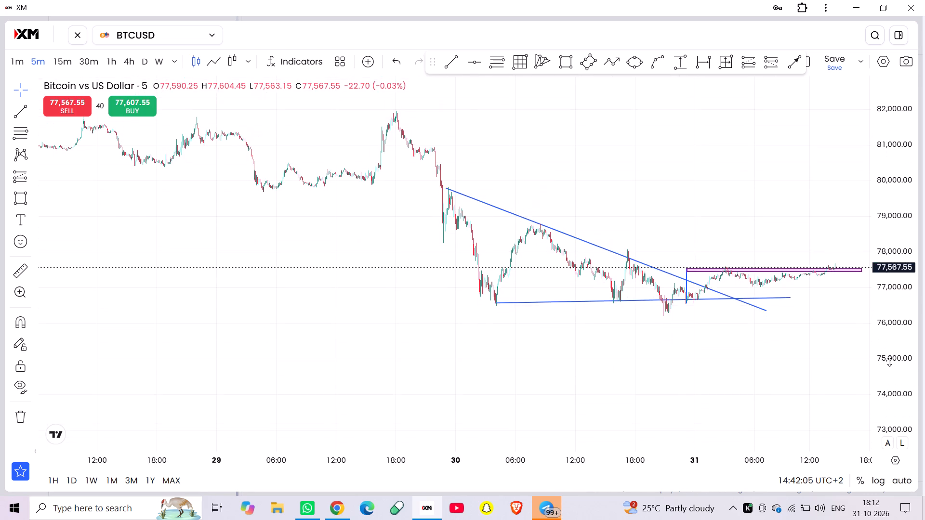
click(447, 62)
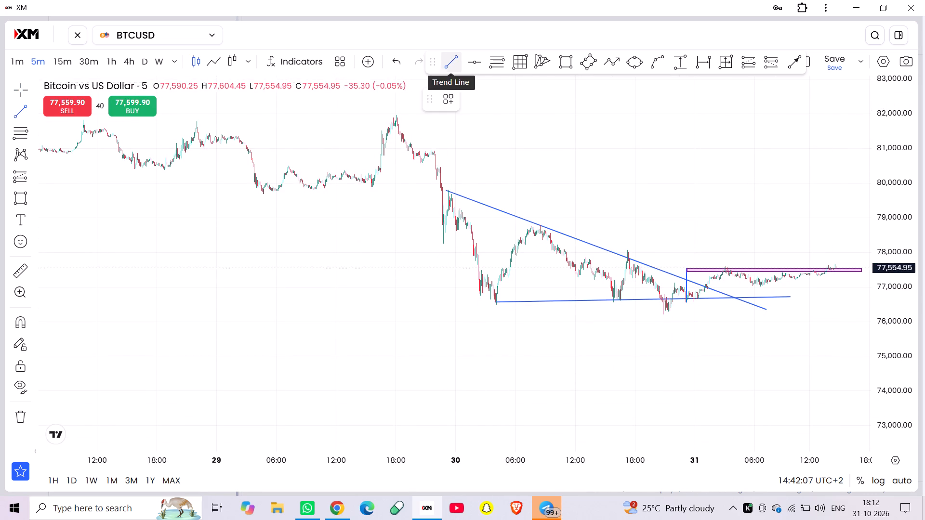
click(372, 184)
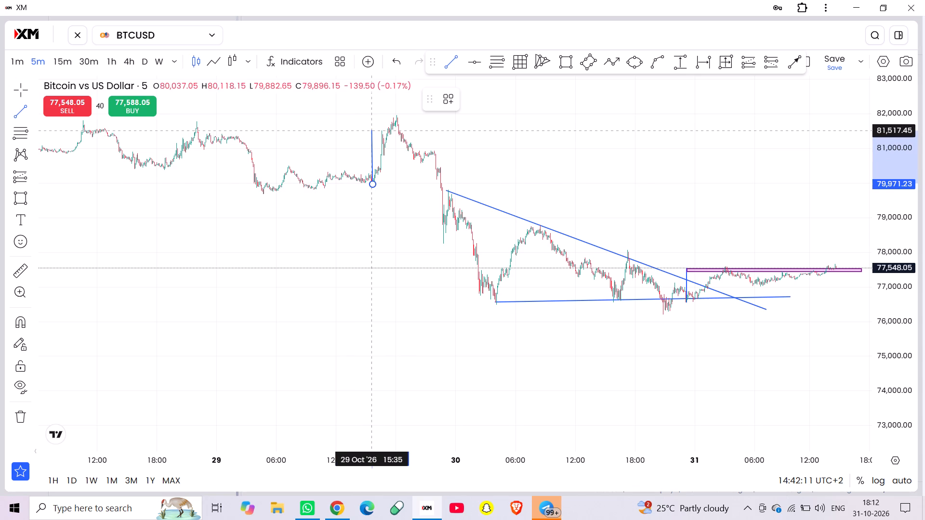
click(373, 131)
Move the new vertical line to the 31 Oct 06:30 low, spanning about 77,078 to 78,607.
drag(373, 150, 378, 149)
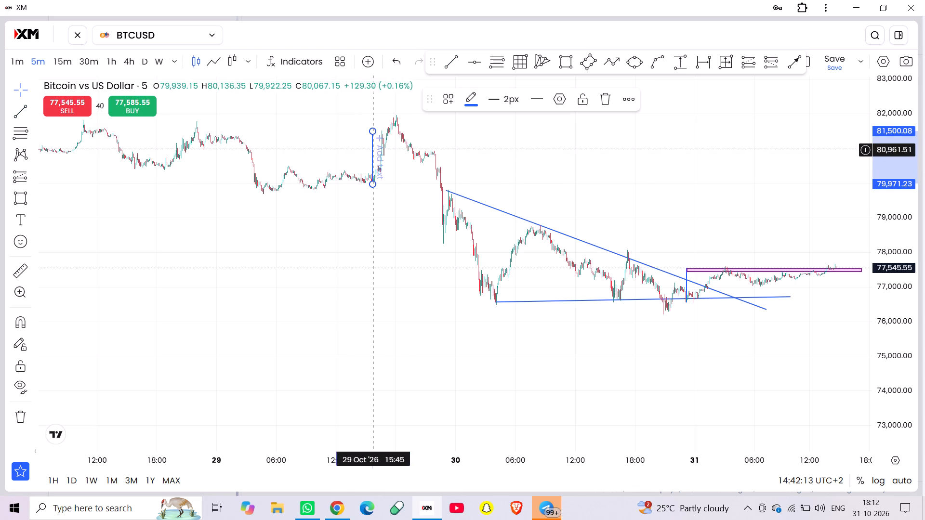
drag(378, 149, 758, 250)
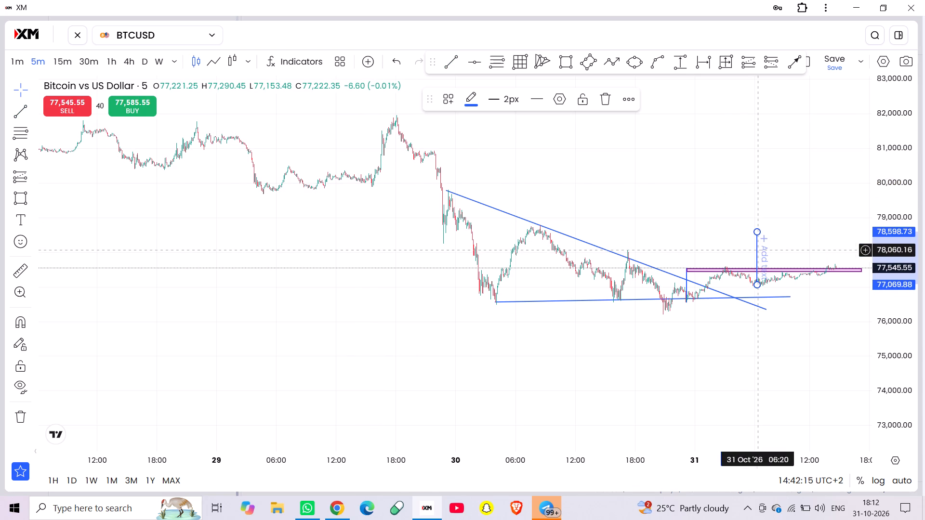
scroll(698, 253, up, 7)
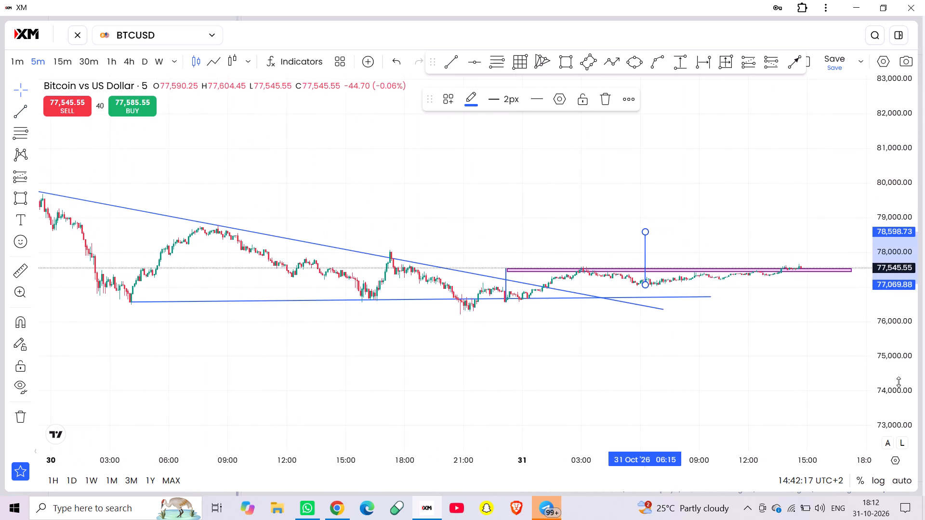
scroll(899, 382, up, 16)
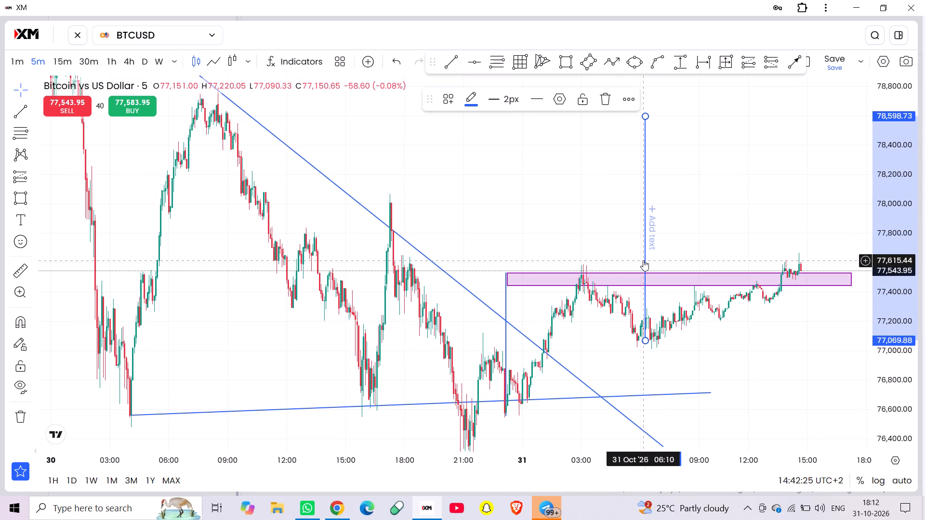
scroll(643, 260, up, 7)
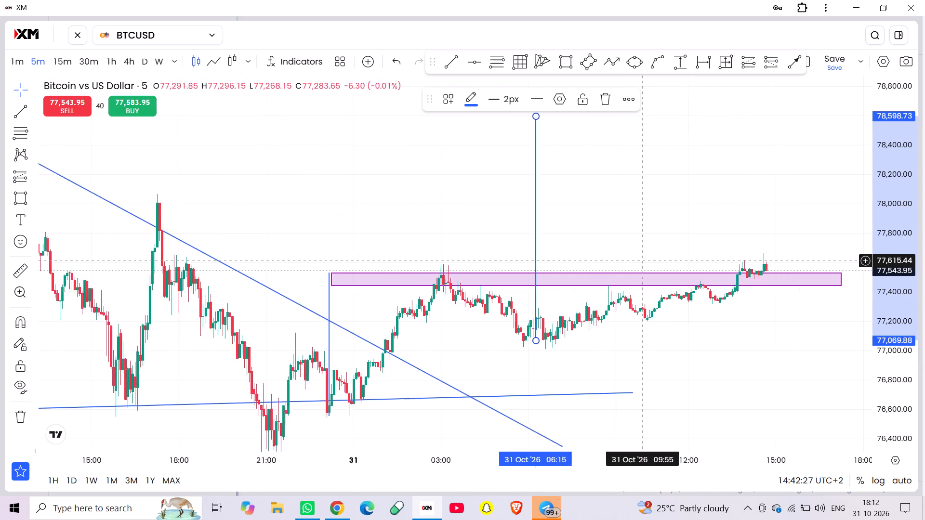
drag(504, 239, 509, 228)
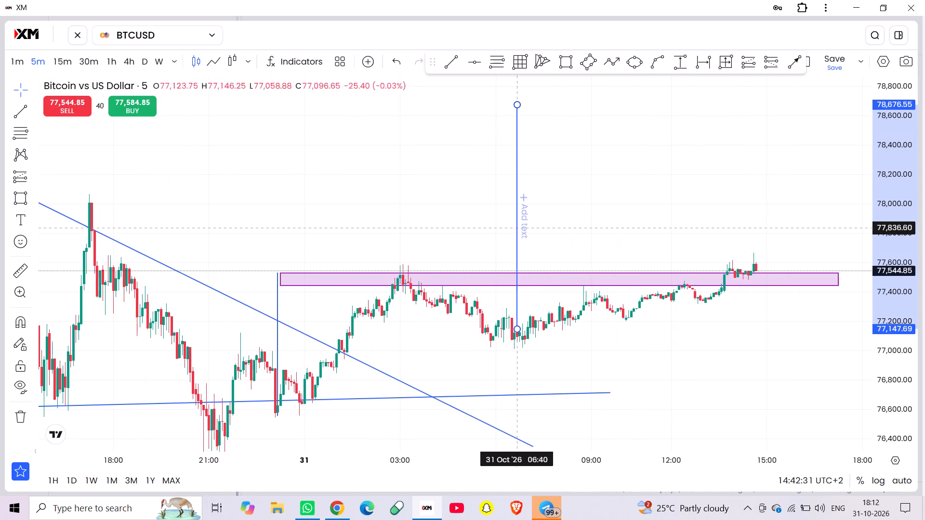
drag(509, 228, 439, 249)
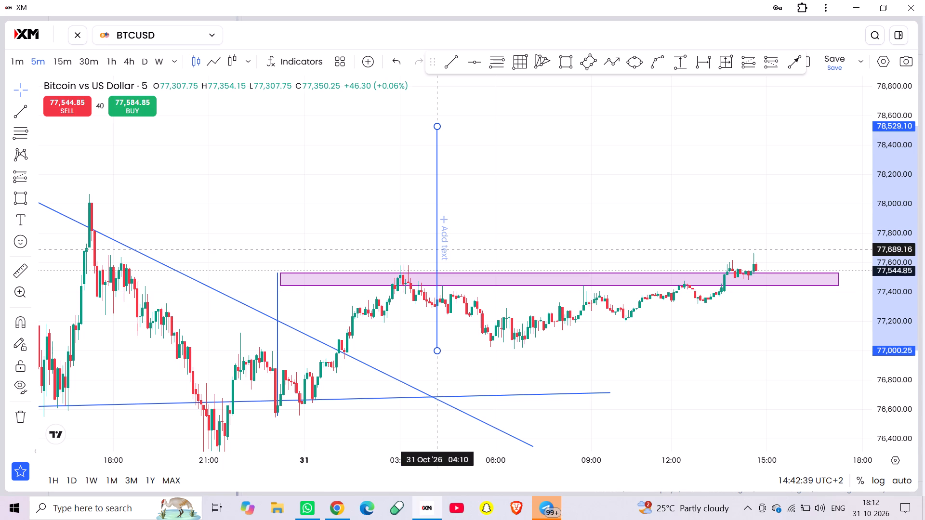
drag(439, 249, 567, 234)
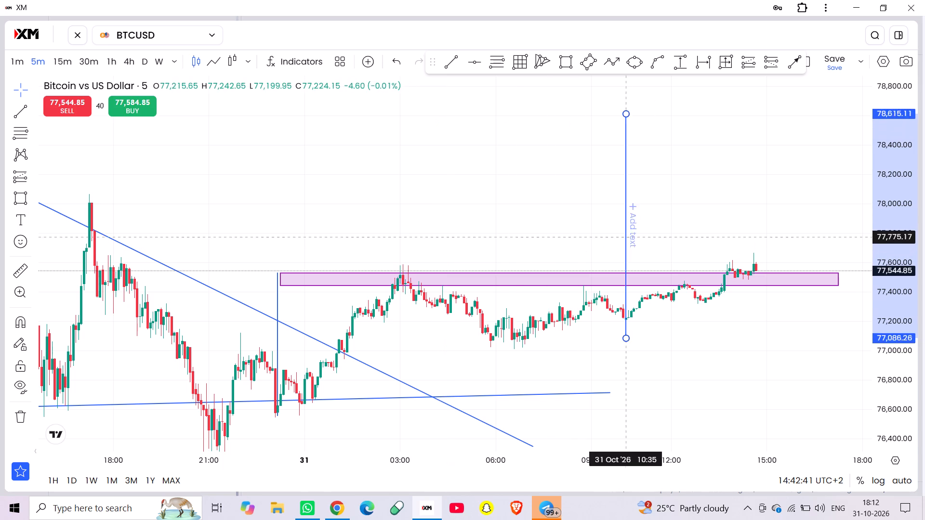
drag(567, 234, 512, 238)
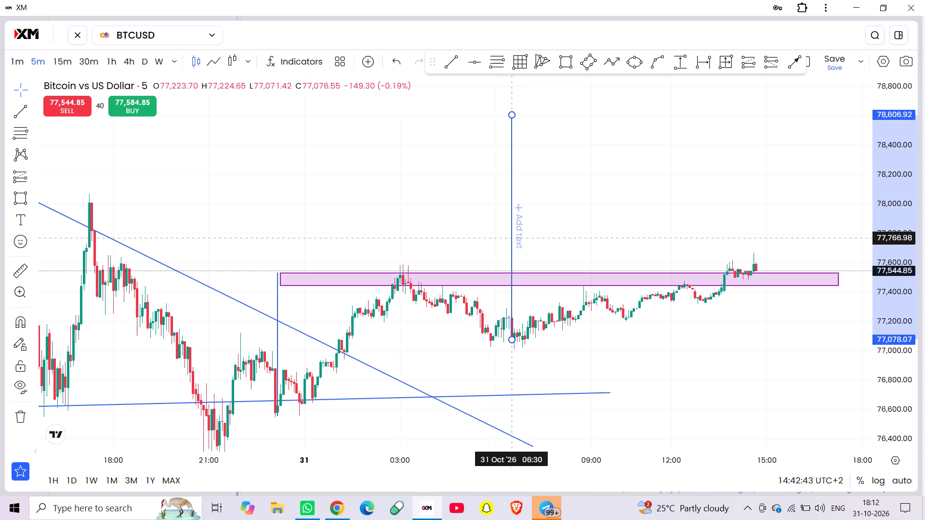
drag(512, 238, 513, 238)
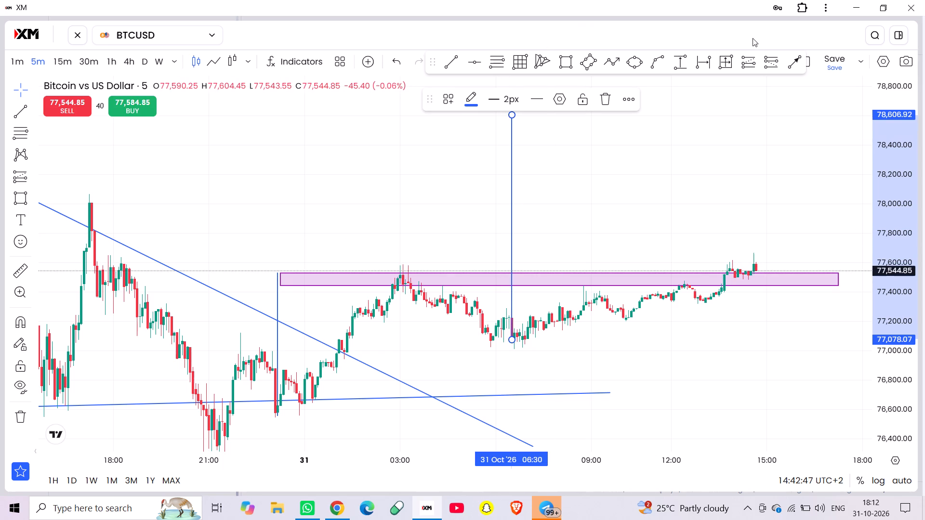
Place a long position beside the vertical line with entry about 77,538, stop about 77,005 and target about 78,598.
click(741, 56)
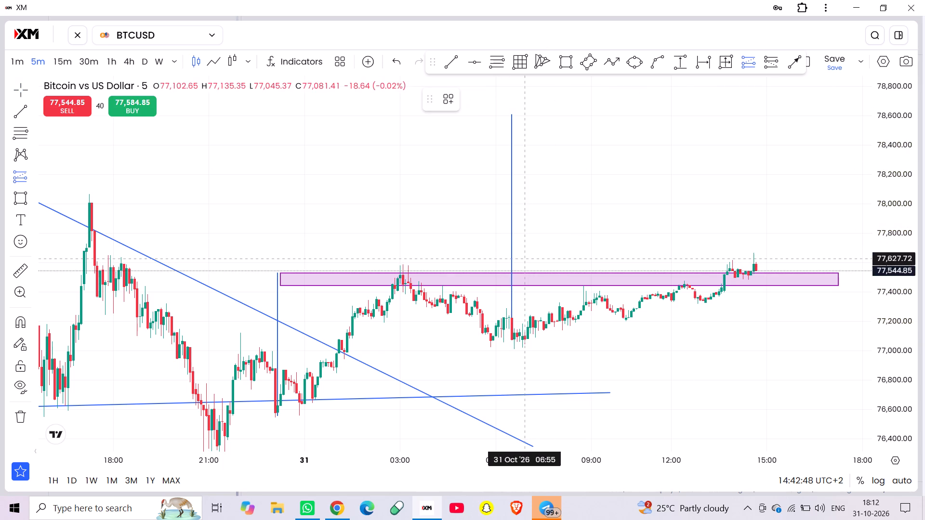
click(519, 272)
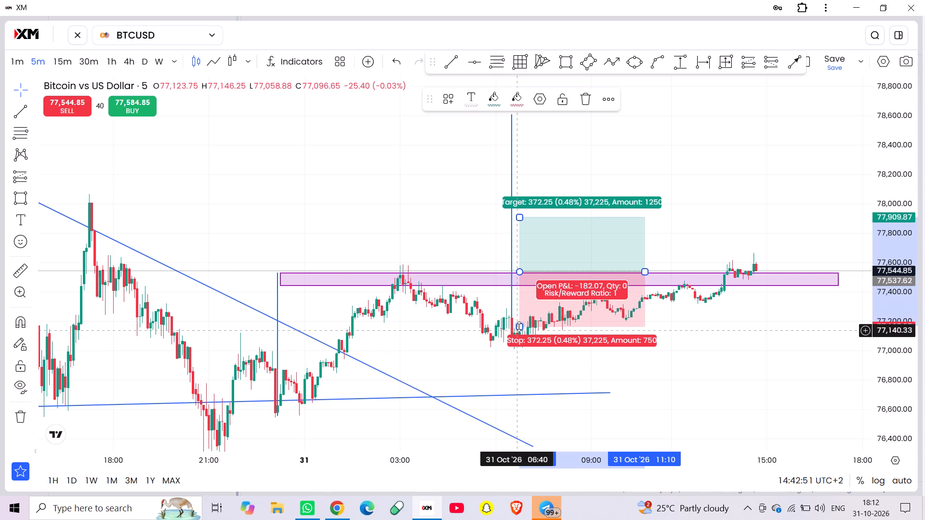
drag(519, 326, 521, 350)
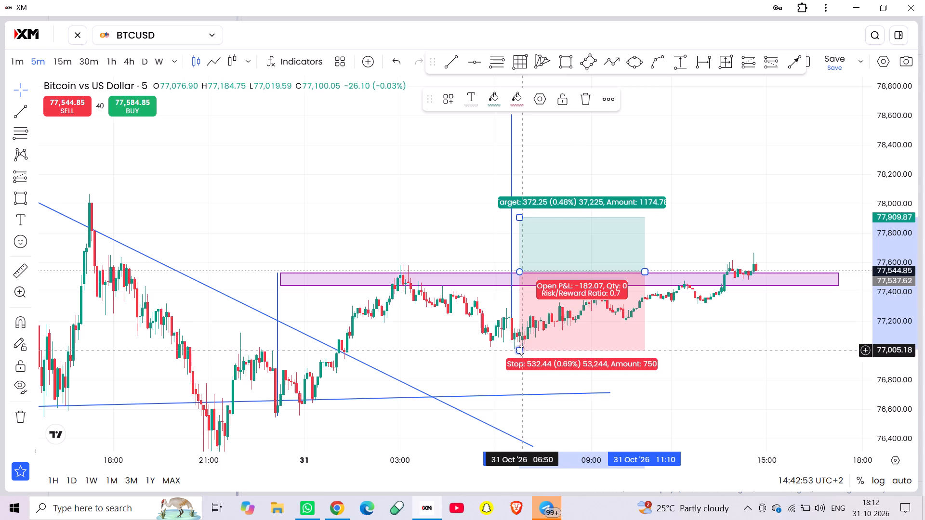
drag(523, 215, 535, 117)
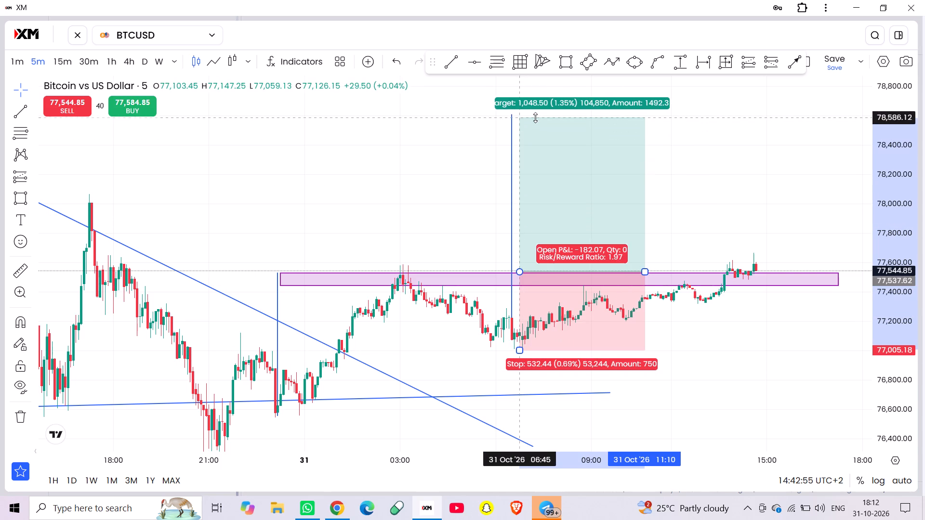
drag(535, 117, 535, 116)
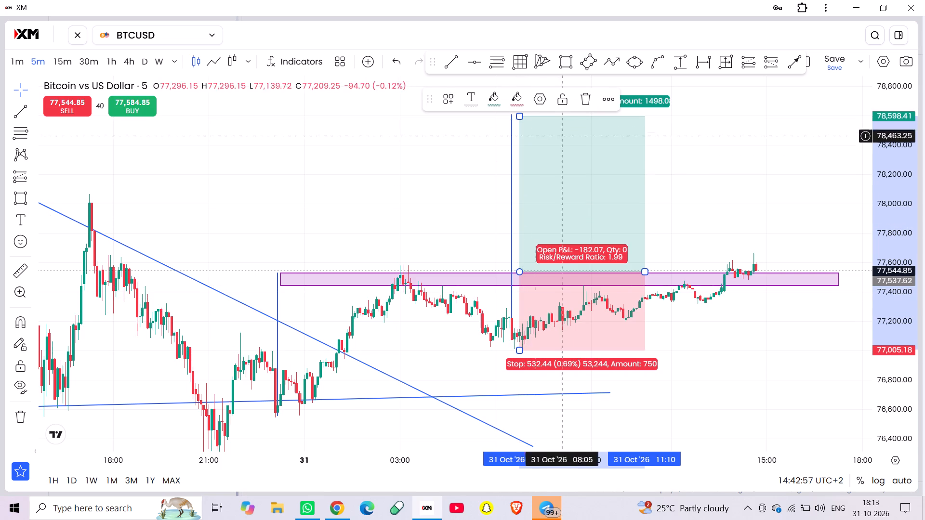
Place a market buy order for 0.01 lots of BTCUSD.
drag(775, 186, 773, 221)
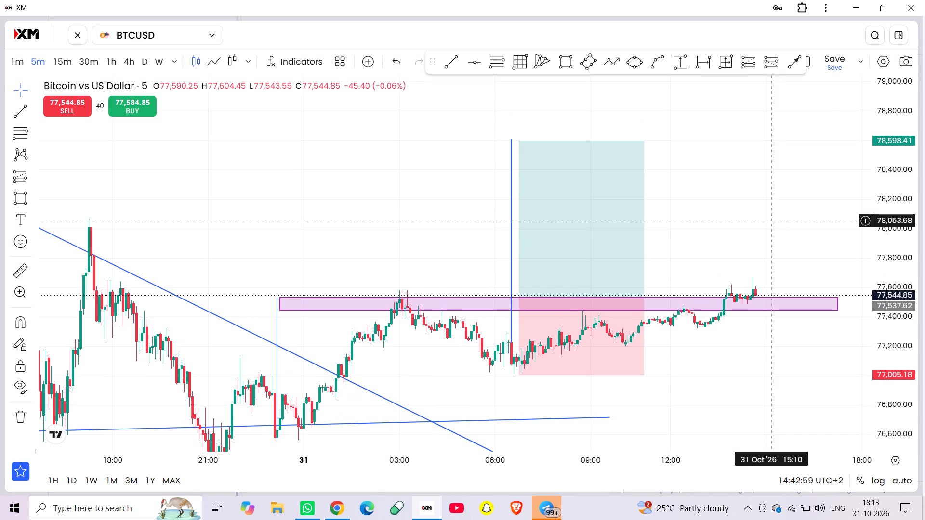
click(900, 38)
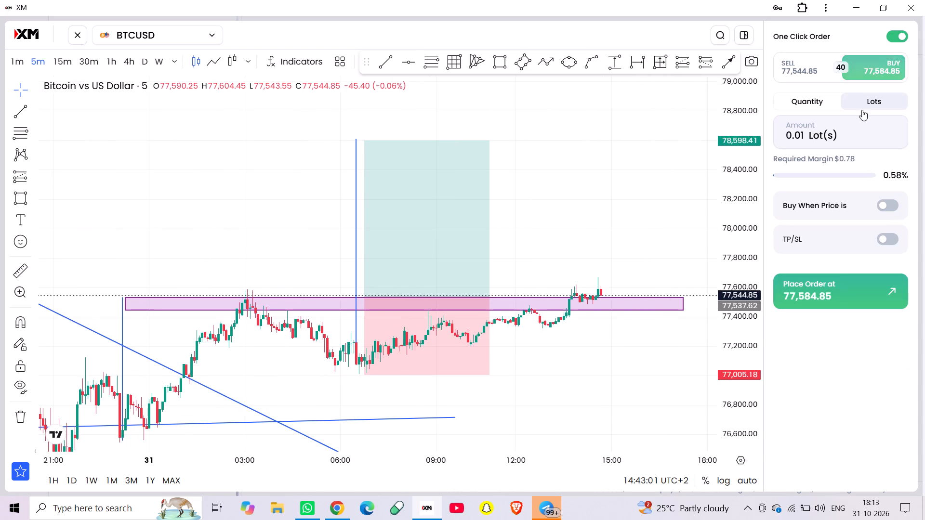
click(836, 285)
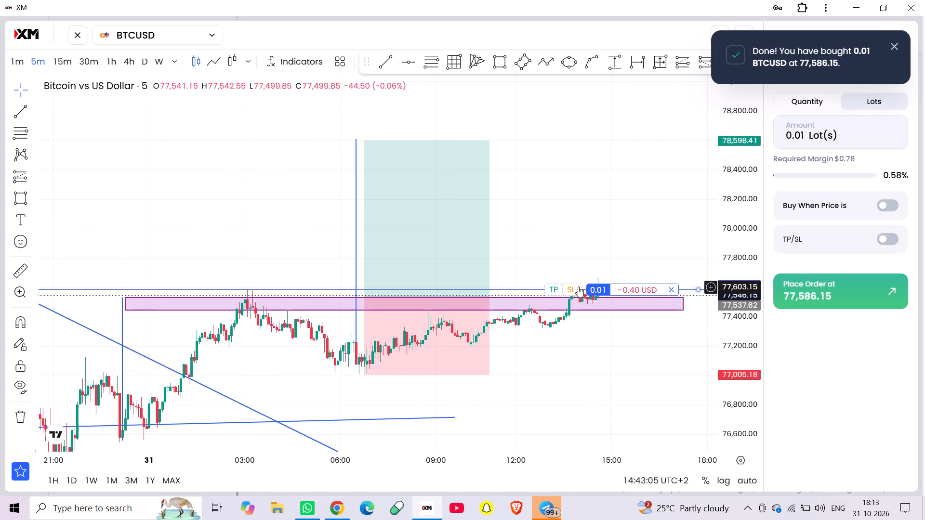
Add a stop loss to the open BTCUSD position at about 77,009, level with the drawn long position's stop.
drag(578, 286, 551, 379)
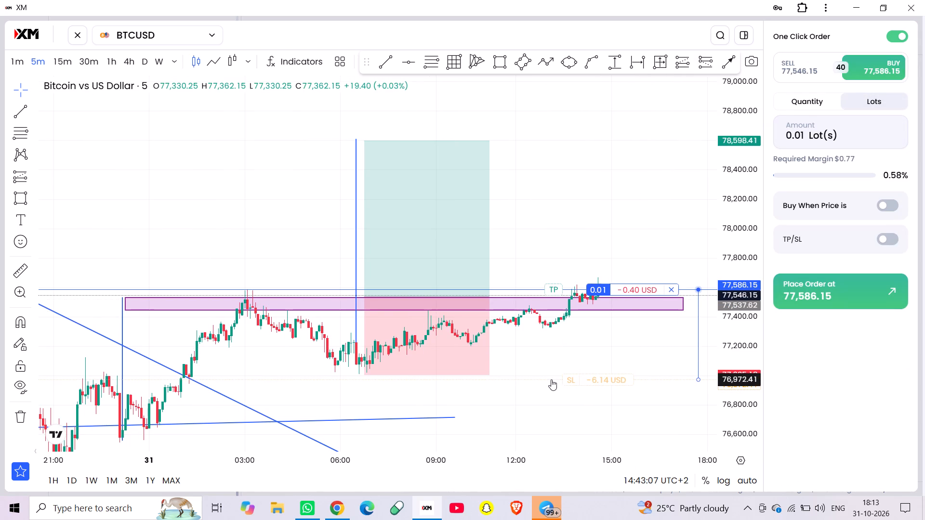
drag(551, 379, 553, 374)
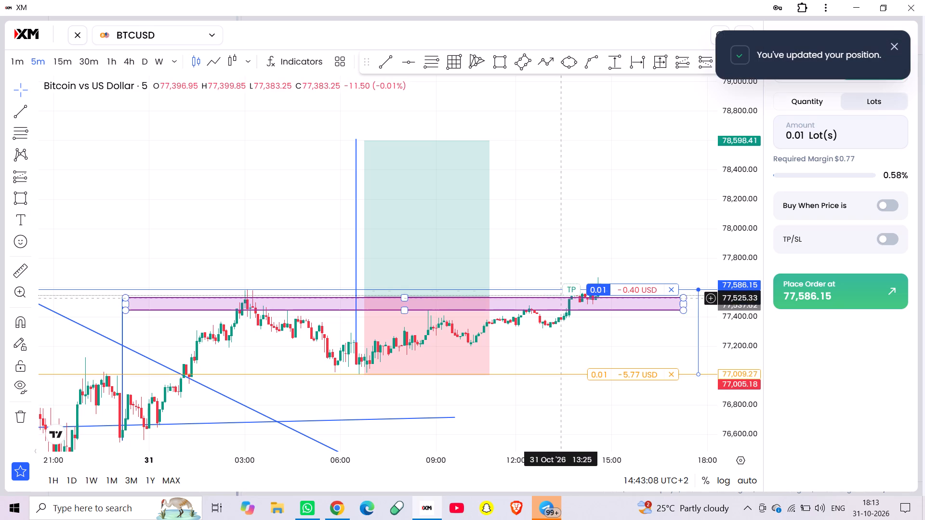
Add a take profit to the open BTCUSD position at about 78,700, slightly above the drawn target.
drag(572, 290, 593, 145)
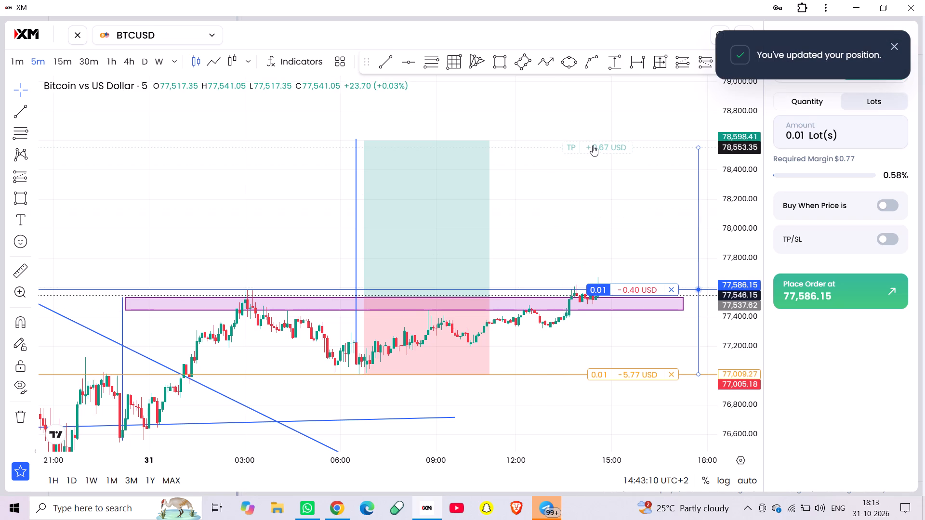
drag(593, 145, 590, 143)
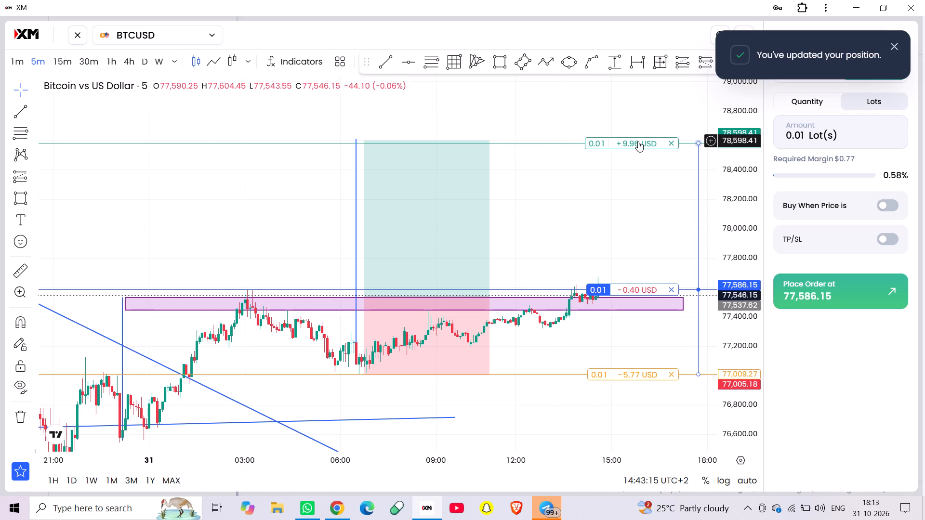
drag(638, 141, 639, 137)
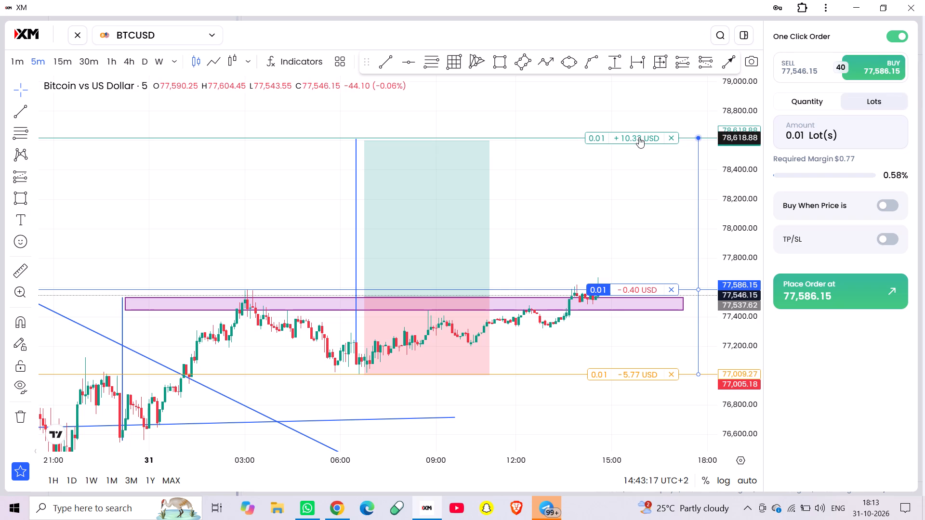
drag(639, 137, 637, 135)
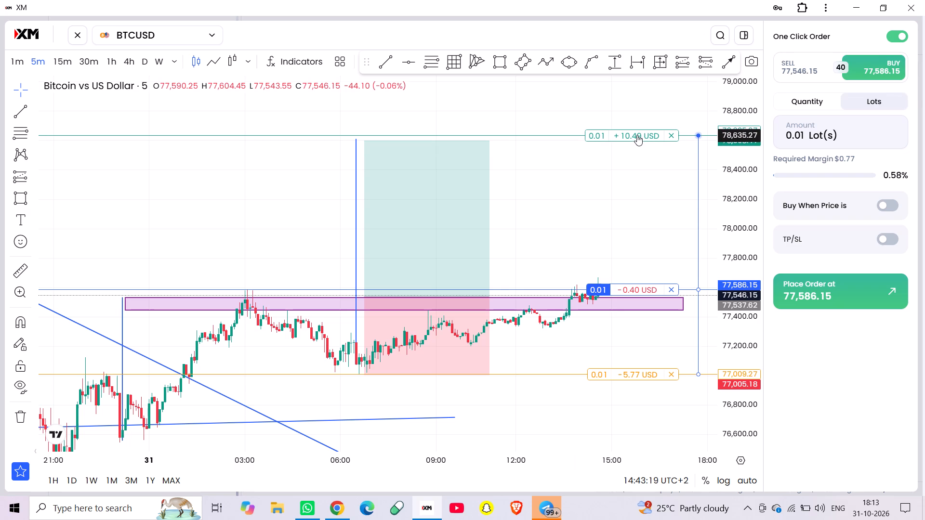
drag(637, 135, 636, 126)
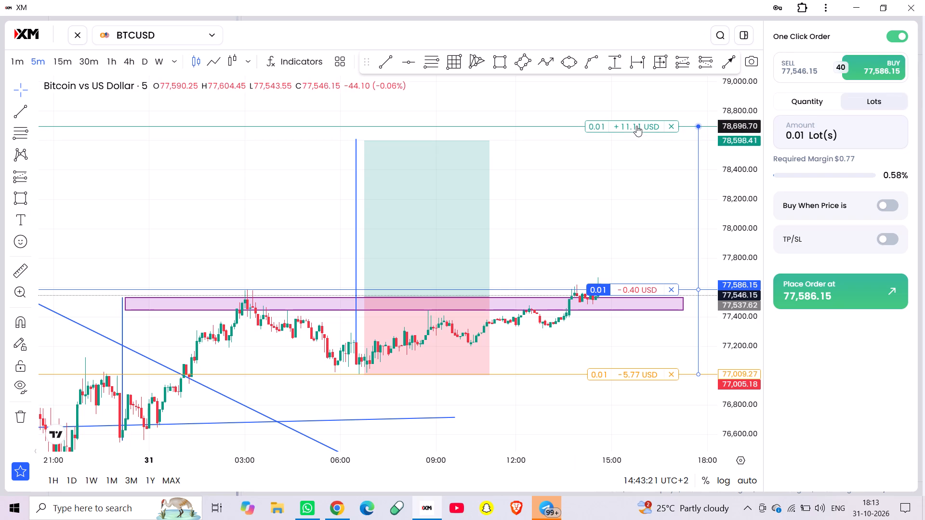
drag(636, 126, 636, 127)
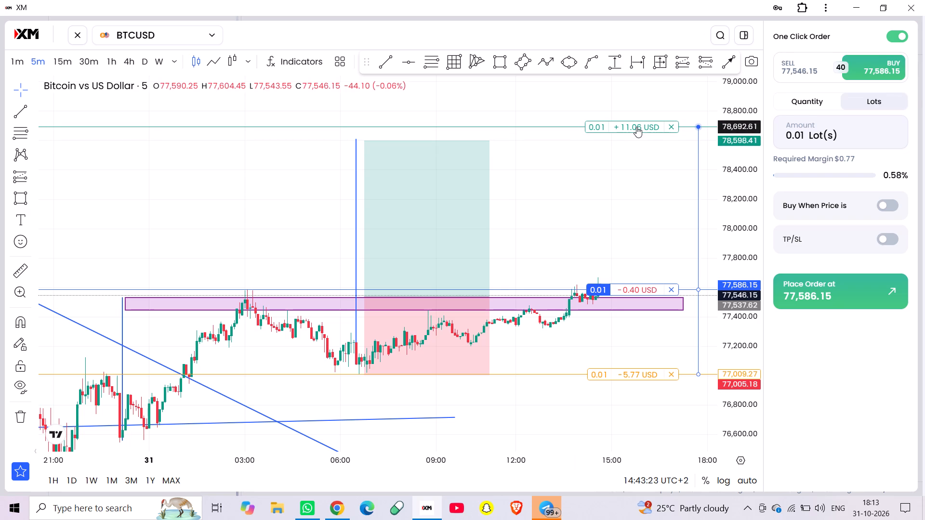
drag(636, 127, 637, 125)
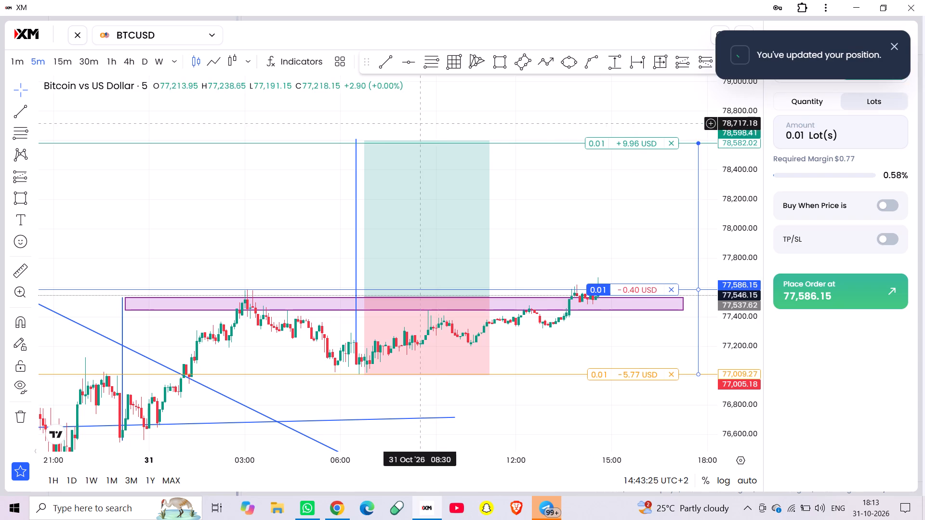
Raise the drawn long position's target to about 78,697 so it meets the order's take-profit line.
drag(362, 140, 362, 135)
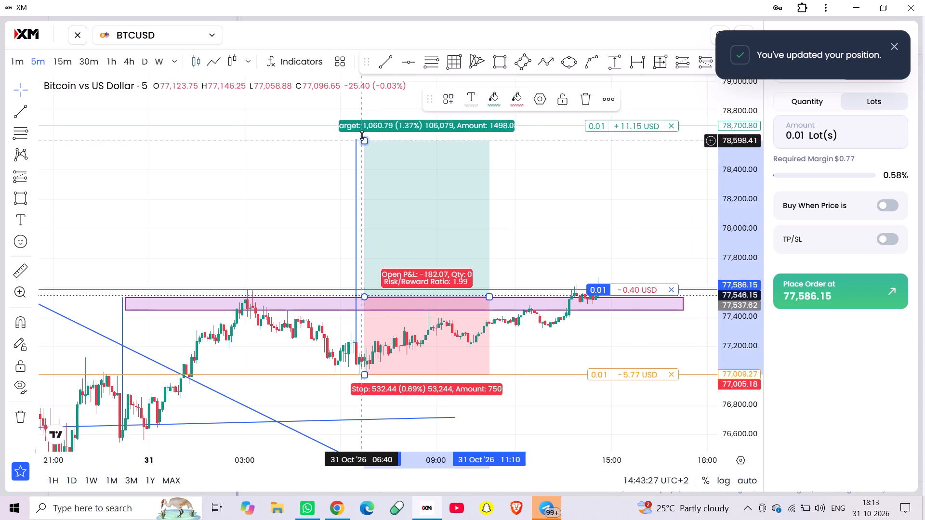
drag(362, 135, 363, 126)
click(552, 217)
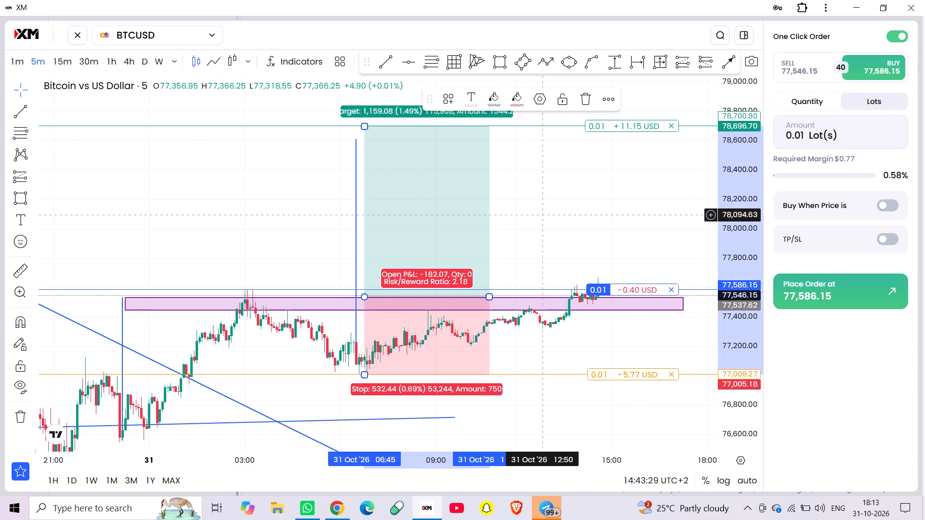
scroll(552, 217, left, 1)
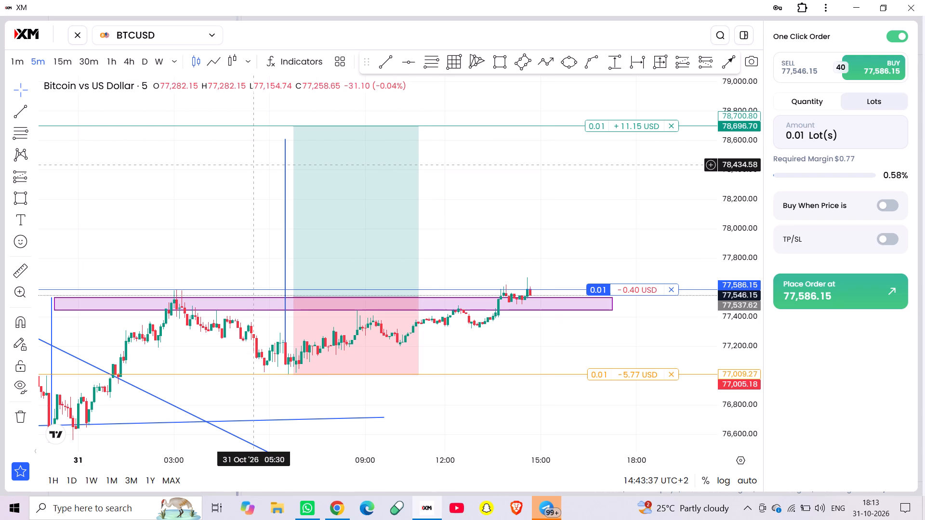
Switch to Chrome and open gocharting.com/in/trading in a new tab.
click(342, 511)
click(323, 14)
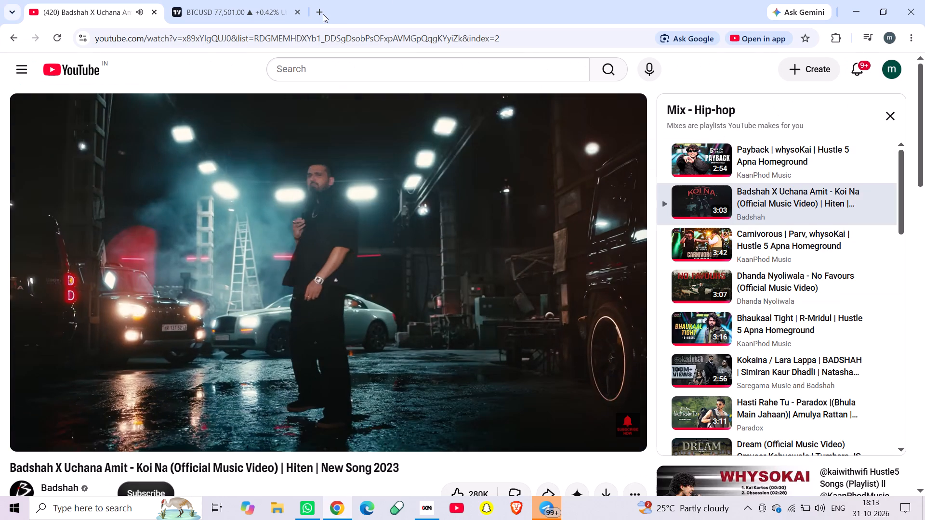
click(369, 44)
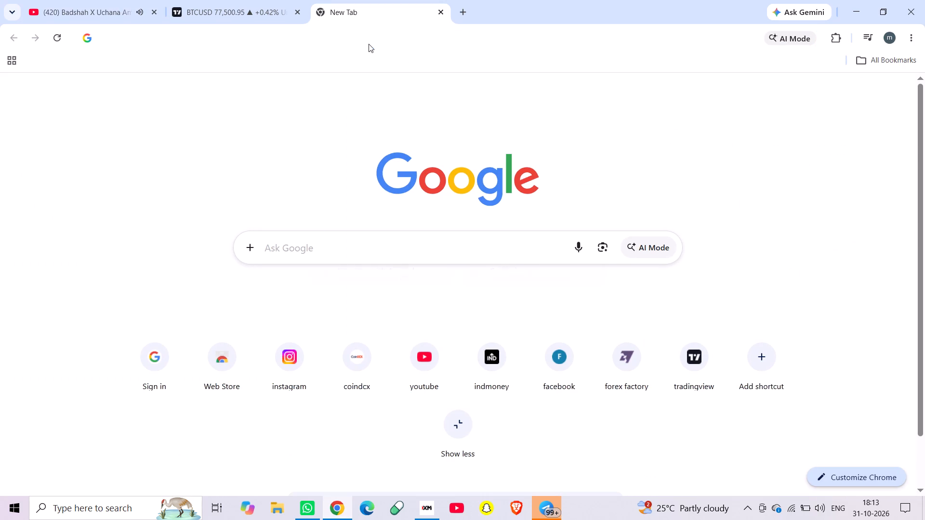
text(go)
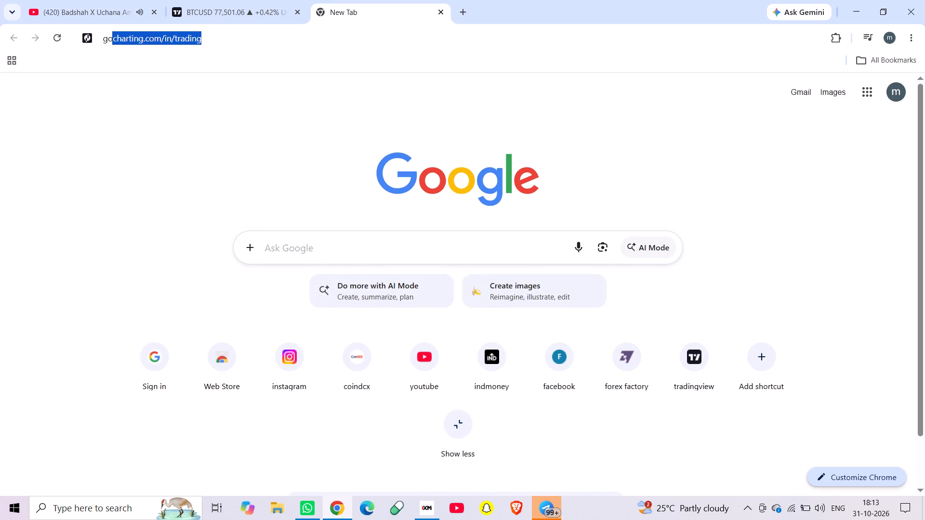
click(153, 28)
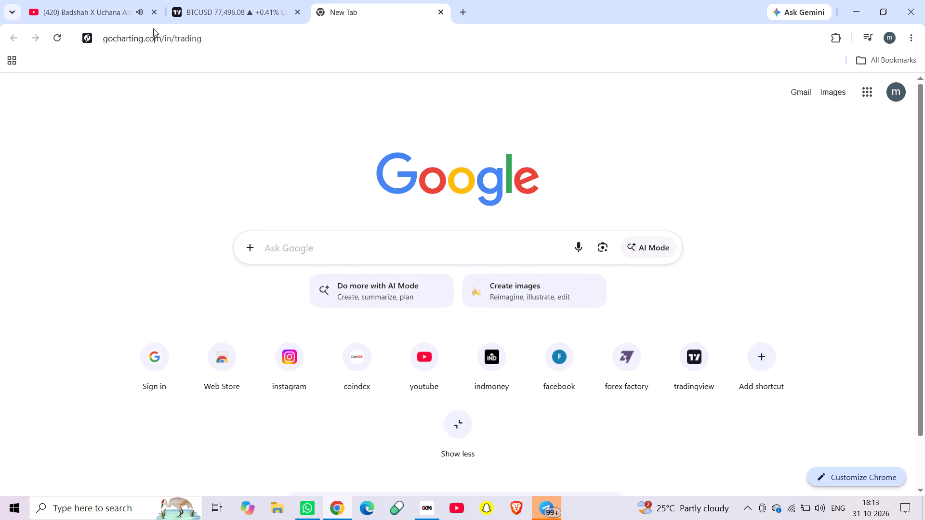
click(210, 39)
key(Return)
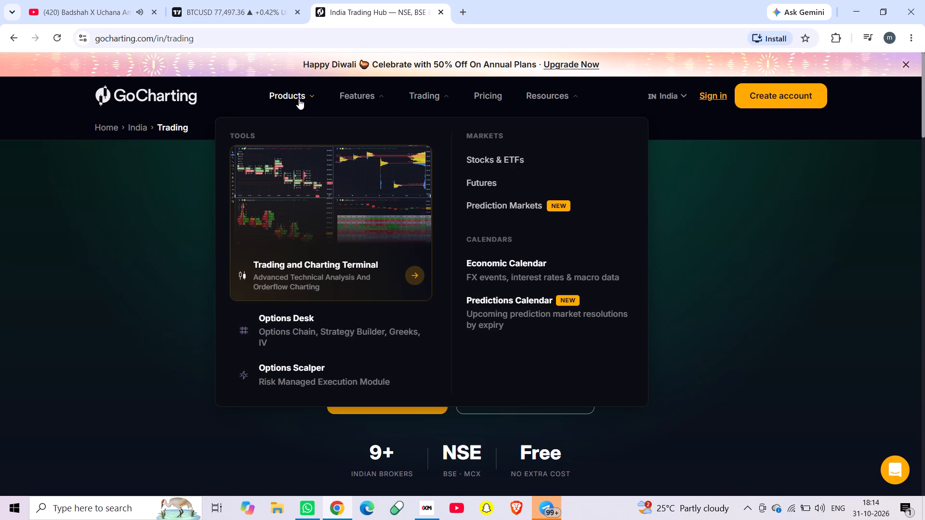
Open GoCharting's Trading and Charting Terminal and dismiss the Diwali offer and the realtime feed pop-up.
scroll(300, 211, up, 1)
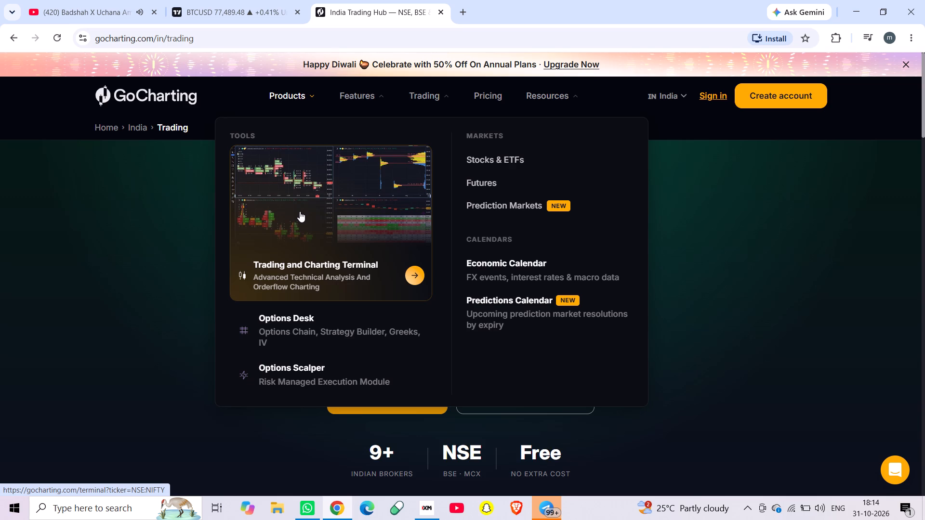
click(300, 211)
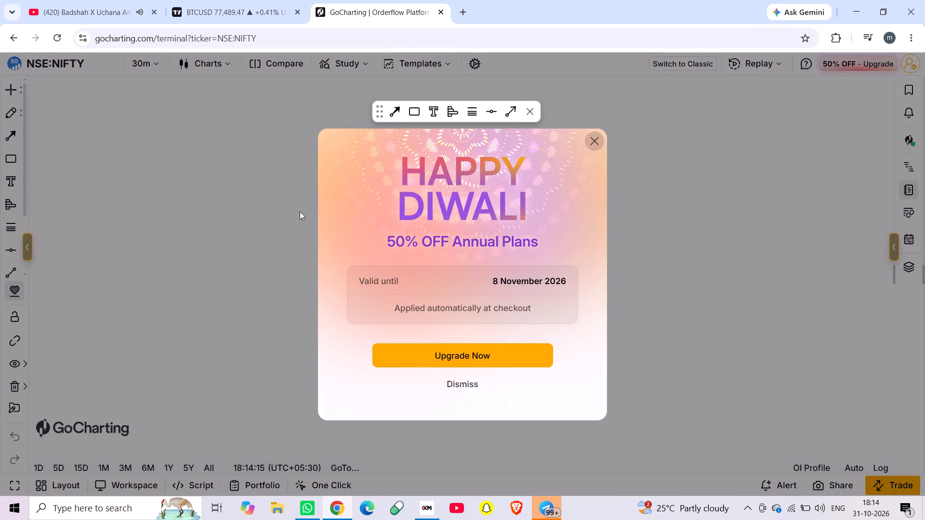
click(463, 381)
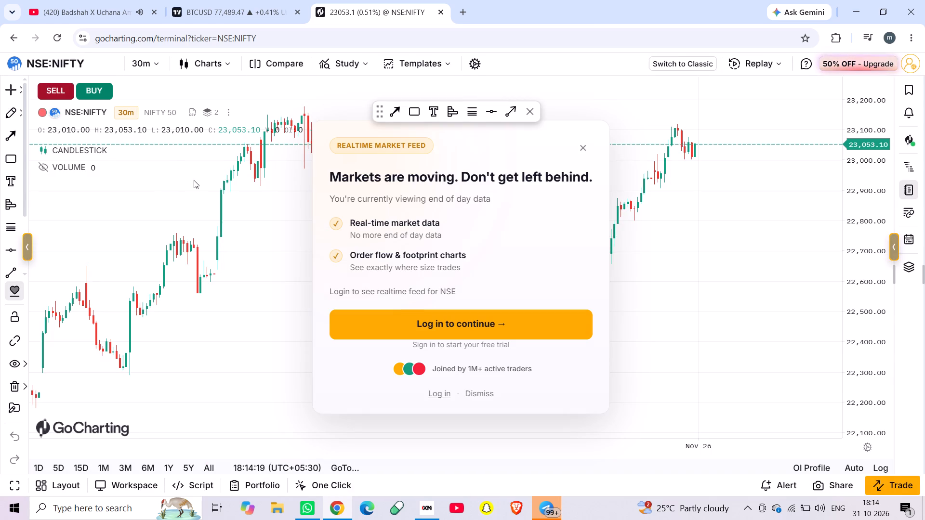
click(582, 147)
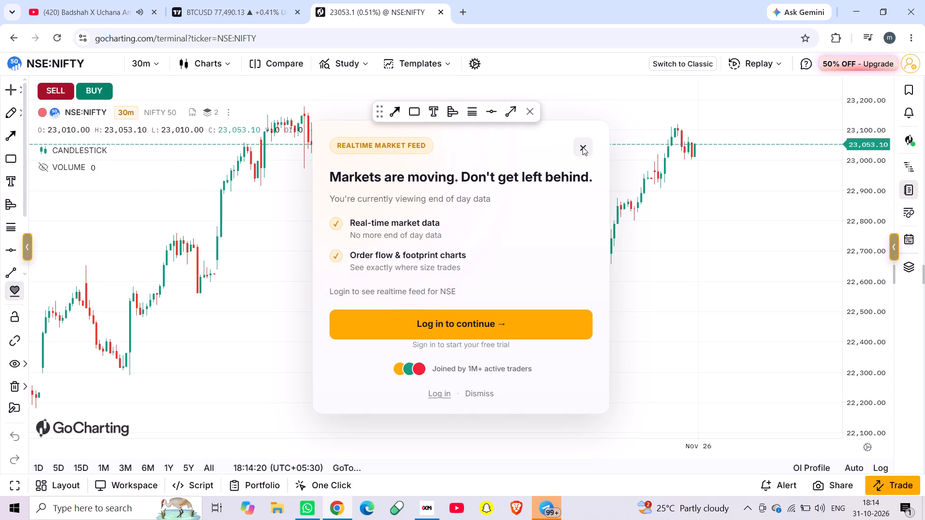
Replace the NSE:NIFTY chart with the crypto symbol BYBIT:BTCUSD.
click(92, 109)
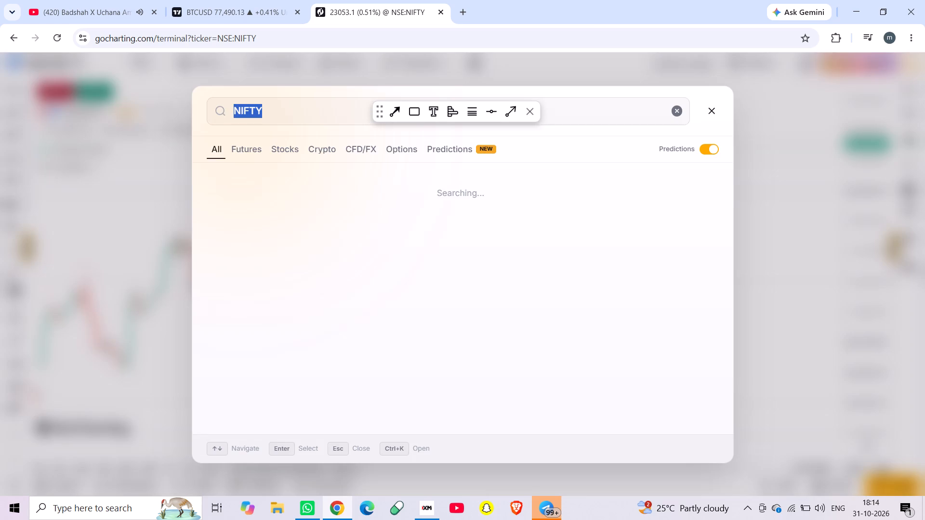
click(315, 146)
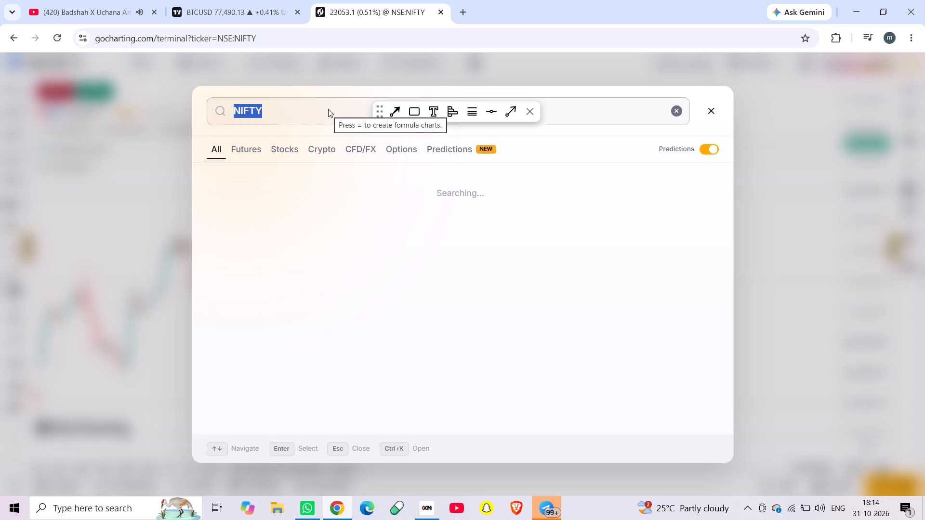
click(322, 148)
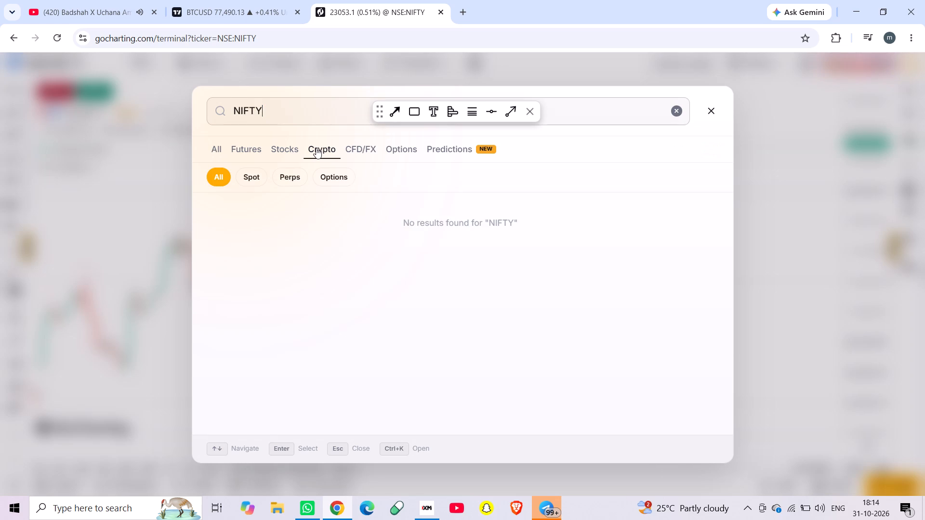
click(292, 110)
key(BackSpace)
key(BackSpace)
key(BackSpace)
key(BackSpace)
key(BackSpace)
key(BackSpace)
key(BackSpace)
key(BackSpace)
key(BackSpace)
key(BackSpace)
key(BackSpace)
key(BackSpace)
key(BackSpace)
key(BackSpace)
key(BackSpace)
key(BackSpace)
key(BackSpace)
key(BackSpace)
key(BackSpace)
key(BackSpace)
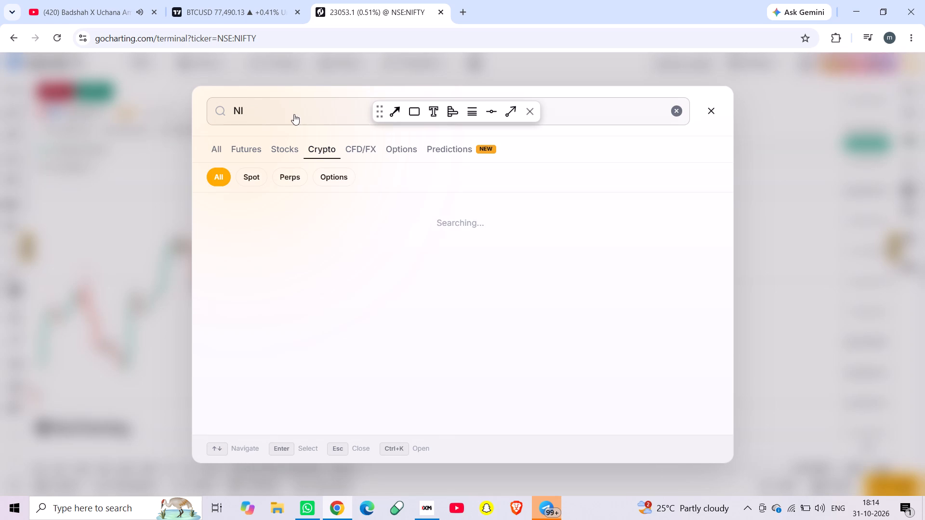
click(273, 223)
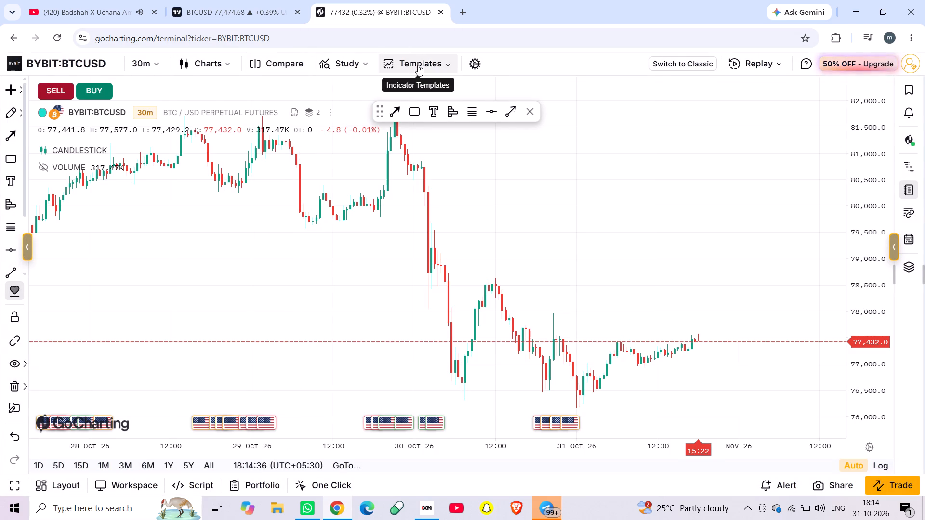
Set the BYBIT:BTCUSD chart's interval to 5 minutes.
click(148, 60)
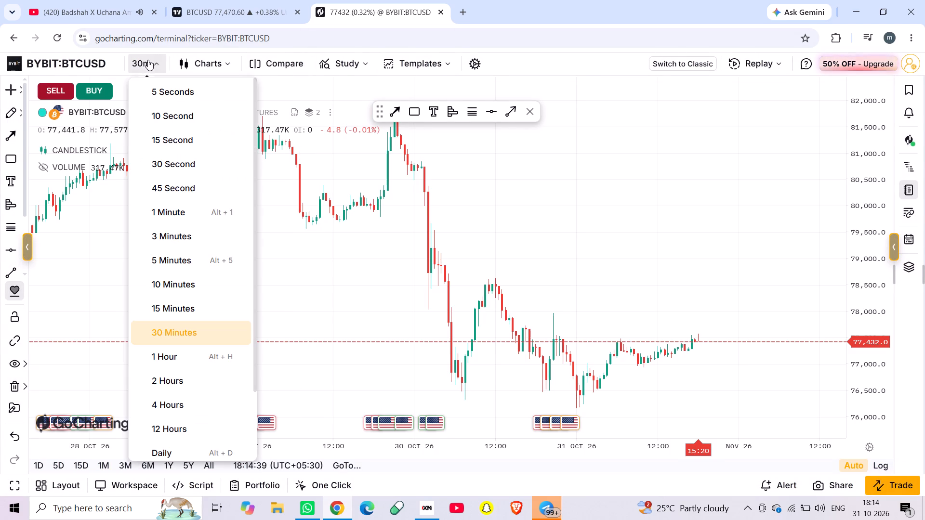
click(175, 262)
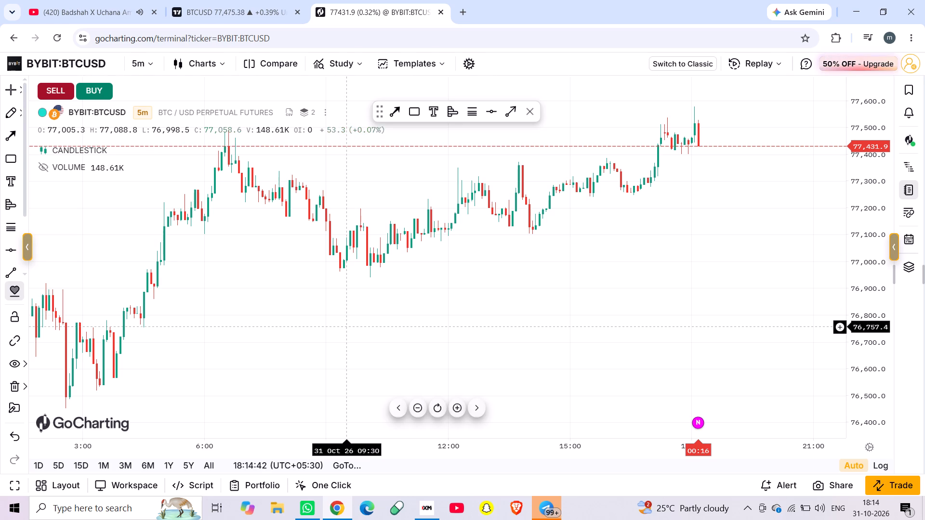
Open the replay options for the 5-minute BYBIT:BTCUSD chart.
scroll(349, 325, up, 3)
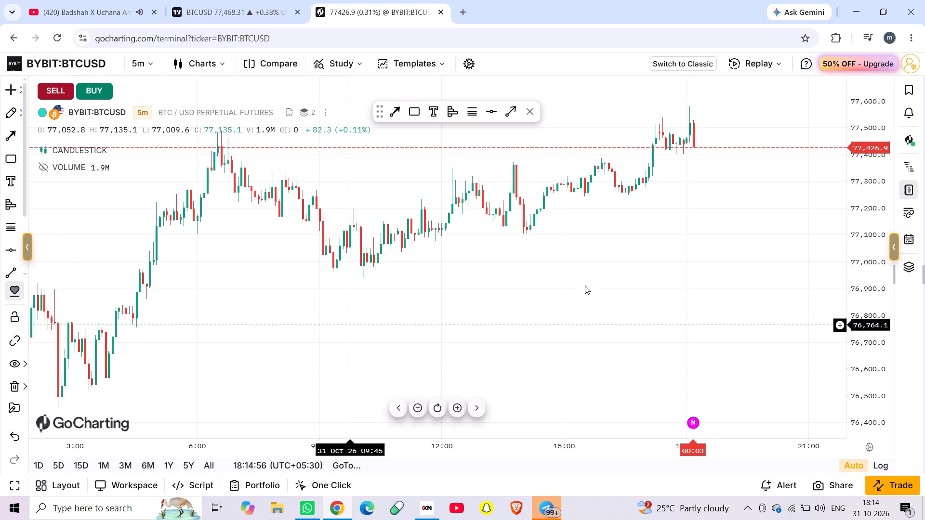
click(744, 63)
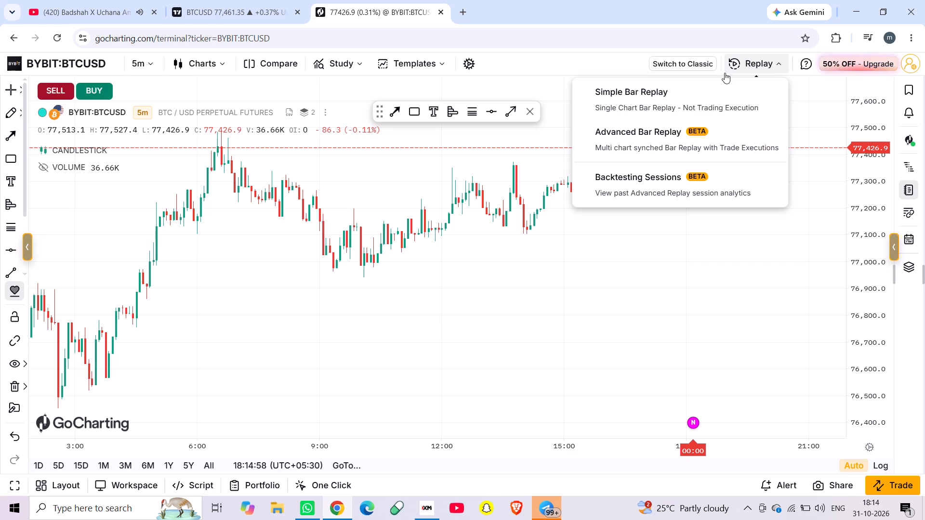
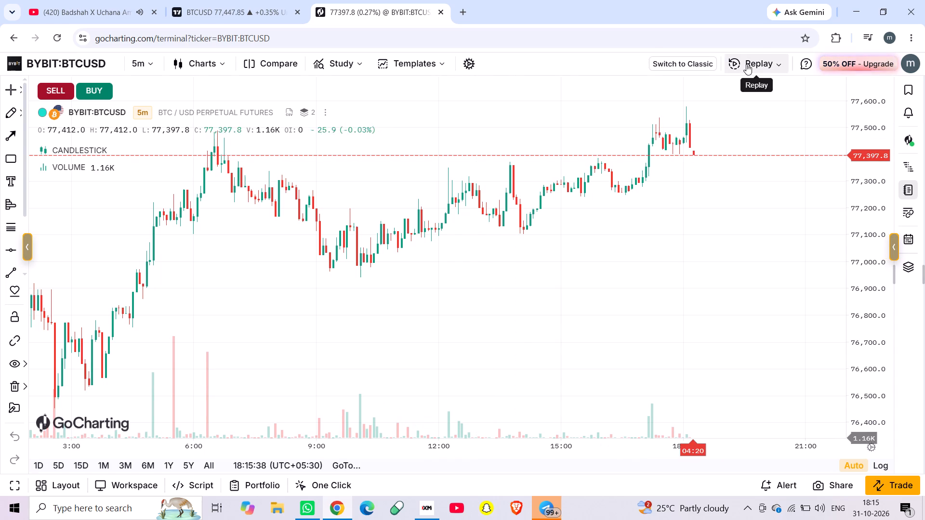
Enter replay mode and set the replay start at the 31 Oct 06:35 candle.
click(624, 105)
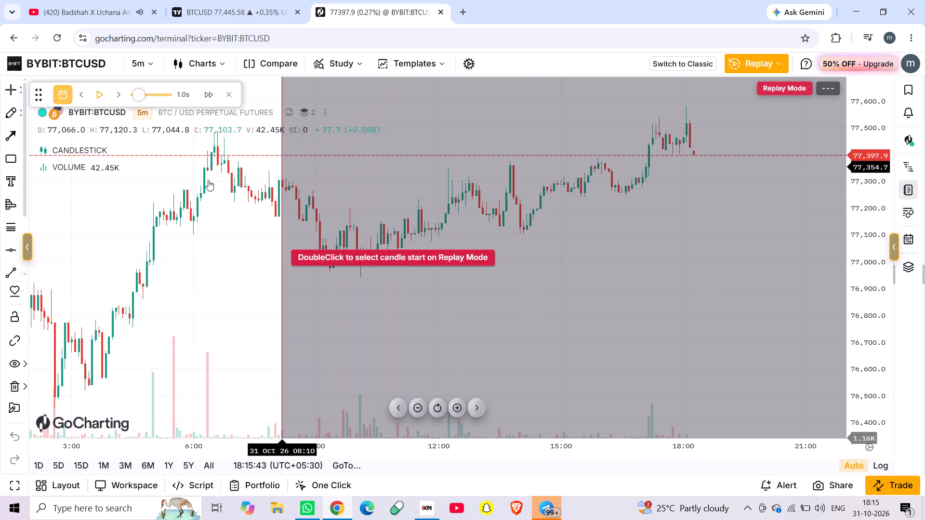
click(217, 179)
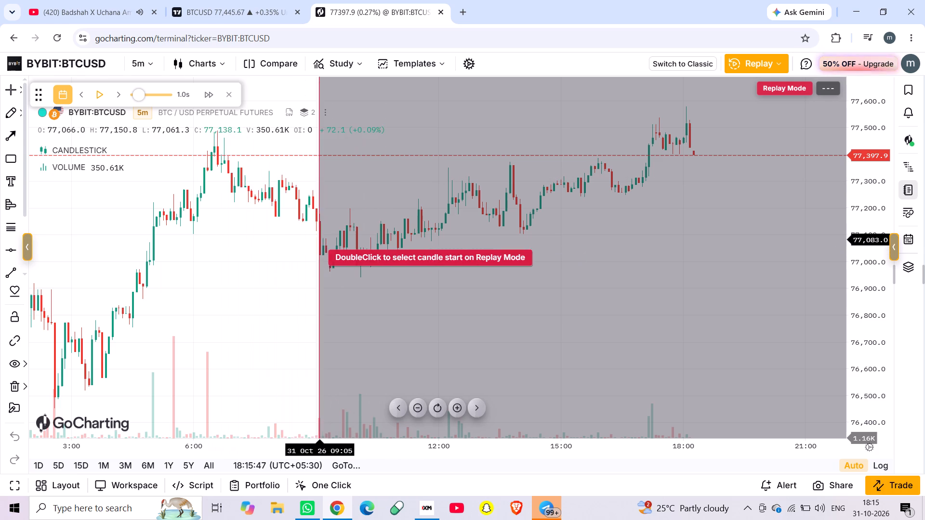
double_click(217, 206)
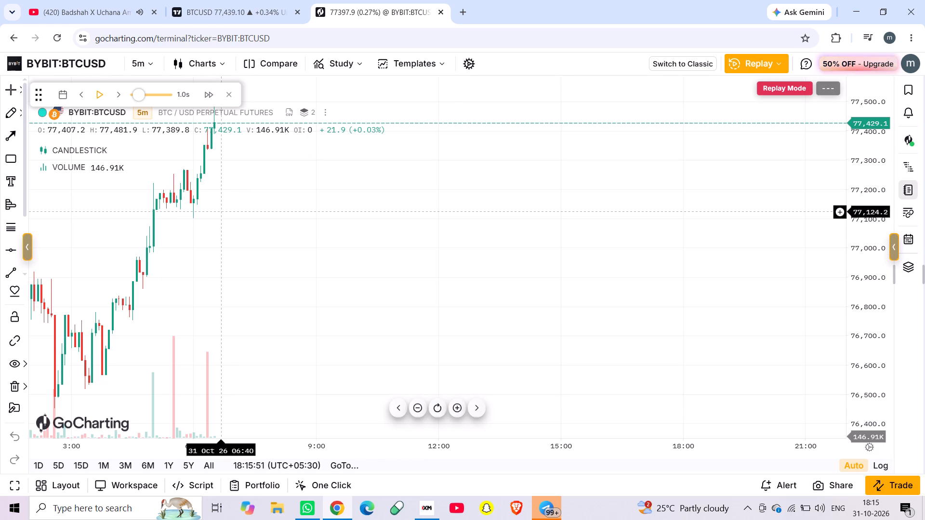
Examine the earlier price action back to 30 Oct leading up to the replay start candle.
scroll(330, 315, down, 4)
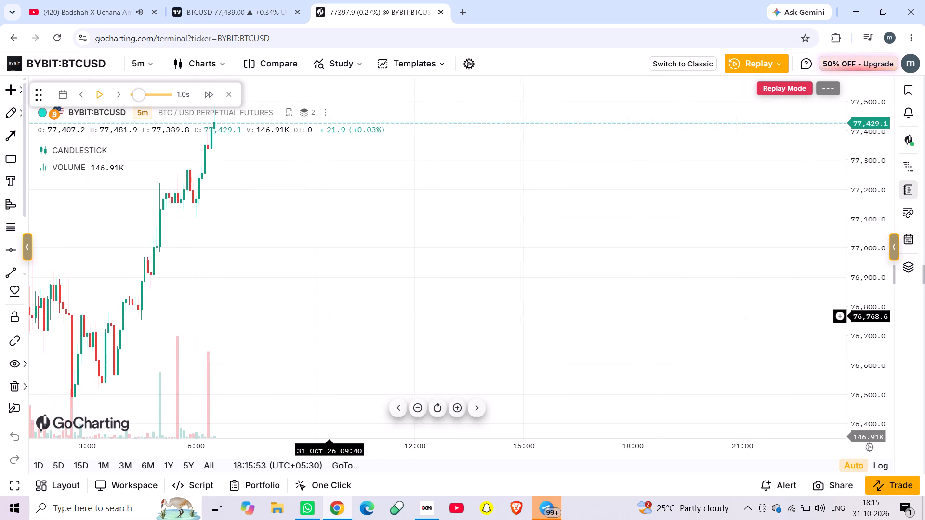
scroll(330, 315, down, 1)
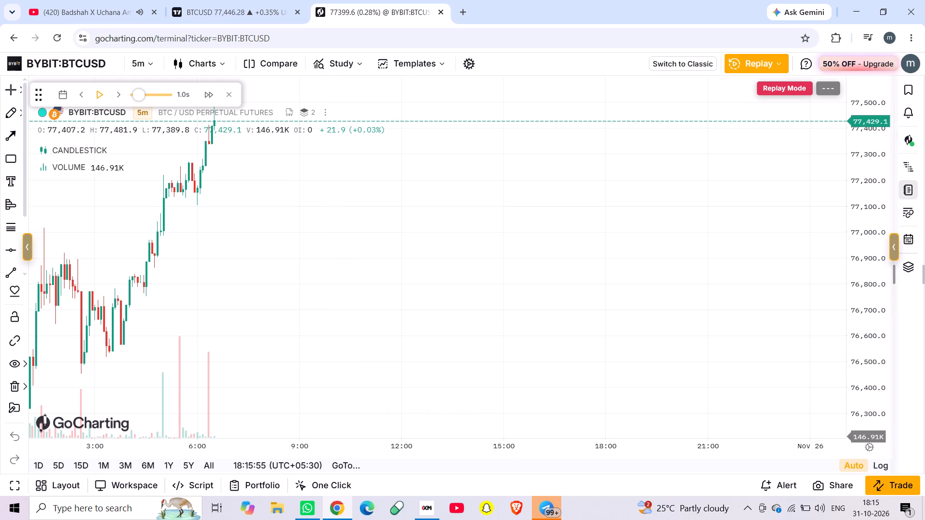
scroll(885, 376, down, 5)
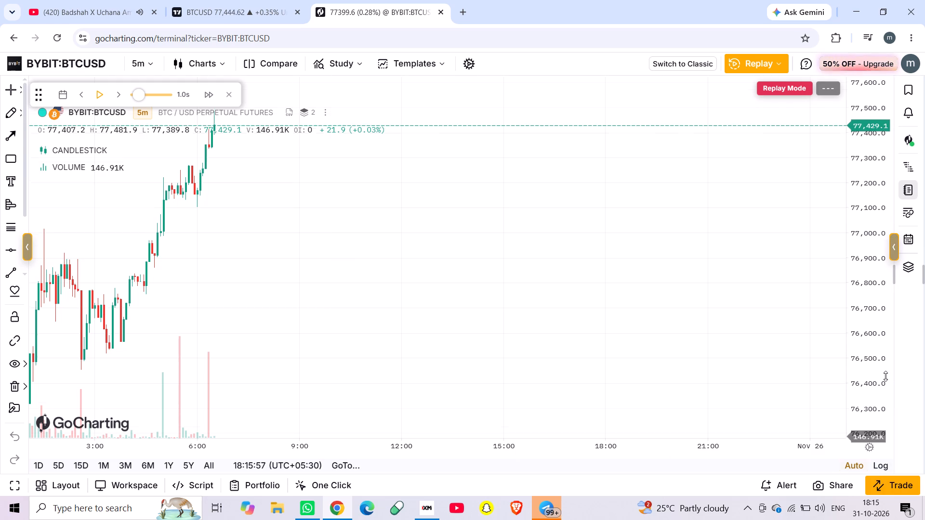
scroll(885, 376, down, 1)
scroll(366, 221, down, 2)
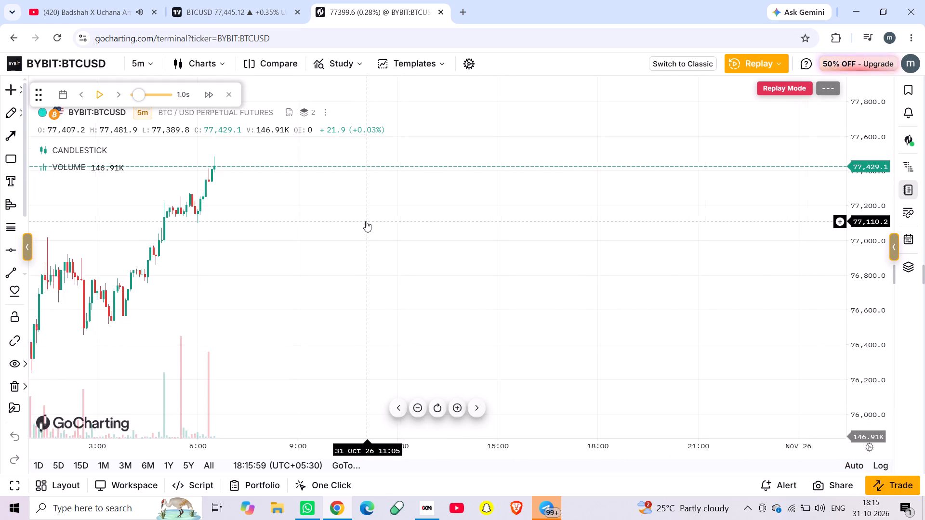
scroll(366, 221, down, 5)
scroll(366, 221, up, 1)
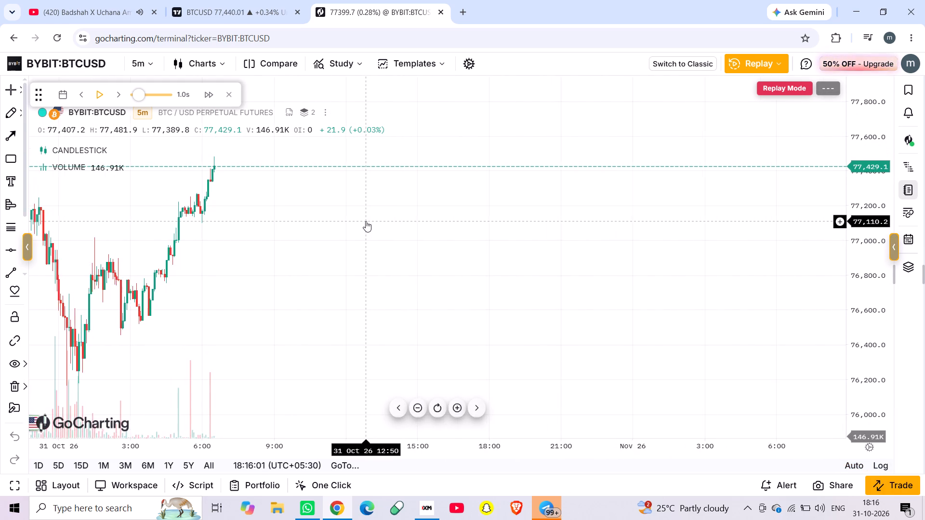
scroll(366, 221, up, 1)
scroll(366, 221, right, 2)
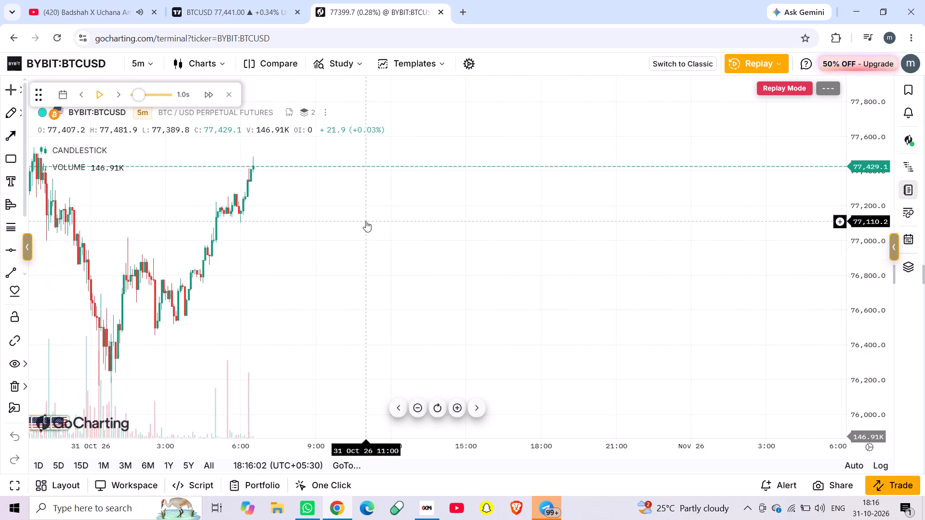
scroll(366, 221, right, 4)
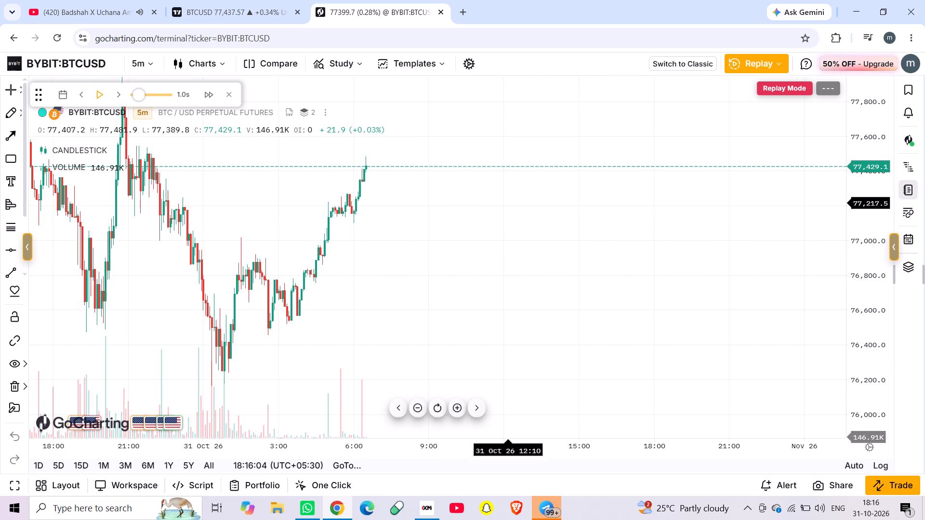
scroll(874, 341, down, 6)
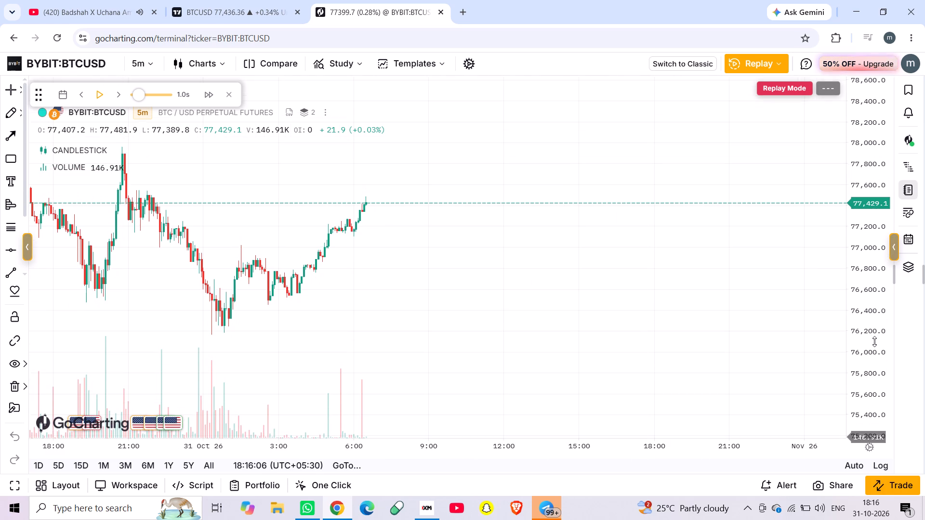
scroll(874, 341, down, 1)
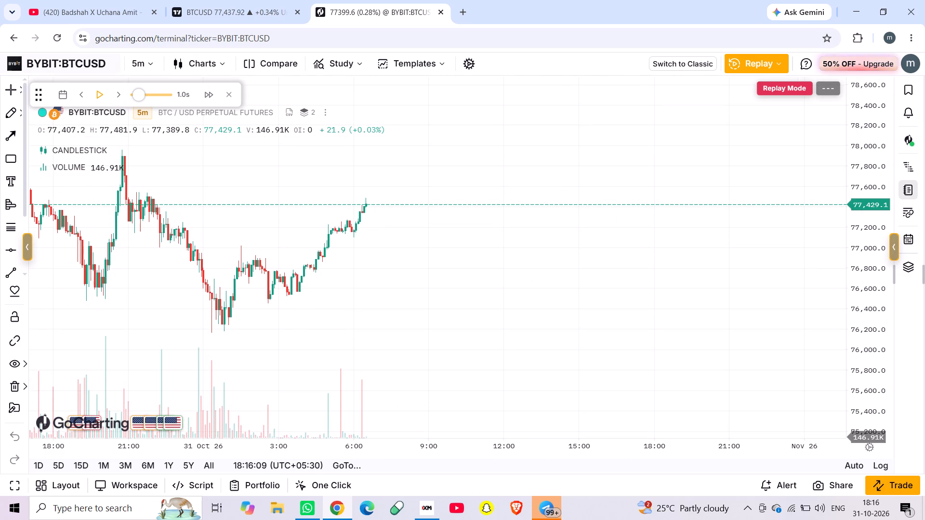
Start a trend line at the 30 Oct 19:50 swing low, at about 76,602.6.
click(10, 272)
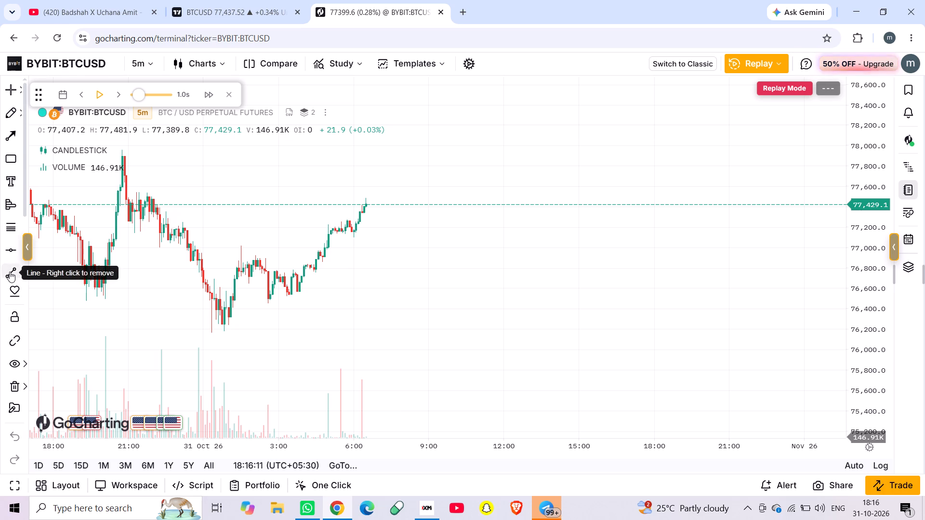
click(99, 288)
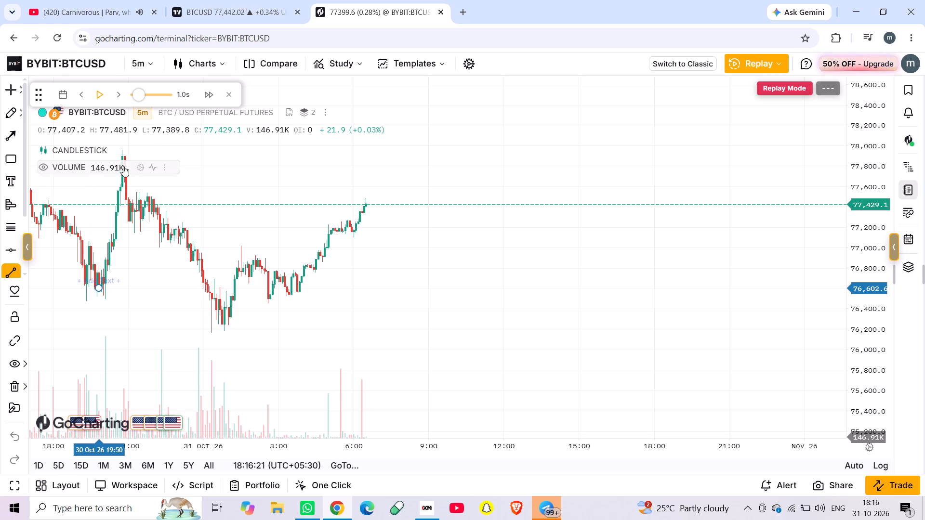
Hide the Volume indicator on the BYBIT:BTCUSD chart.
click(139, 166)
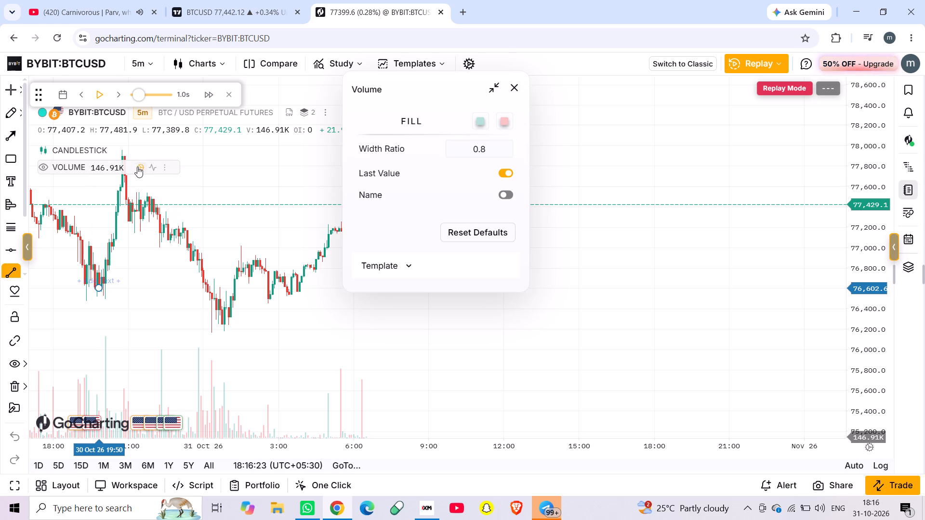
click(138, 166)
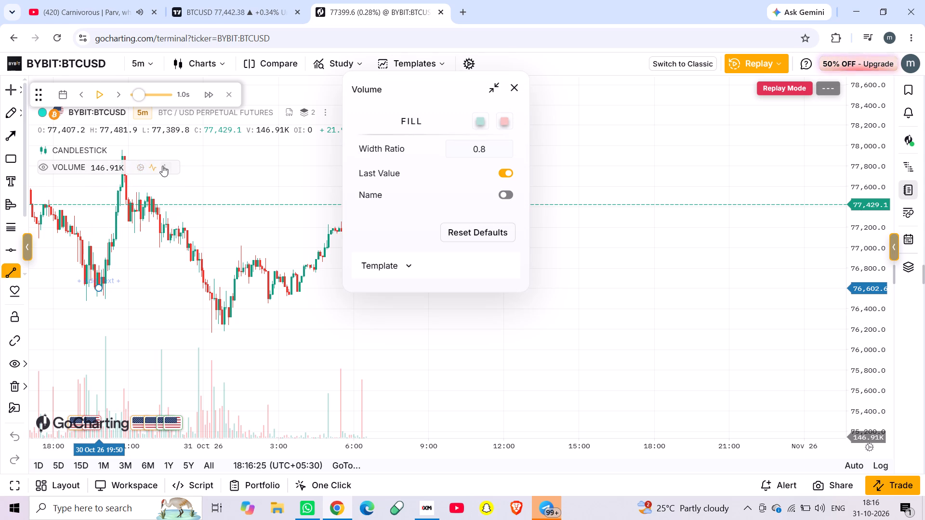
click(162, 166)
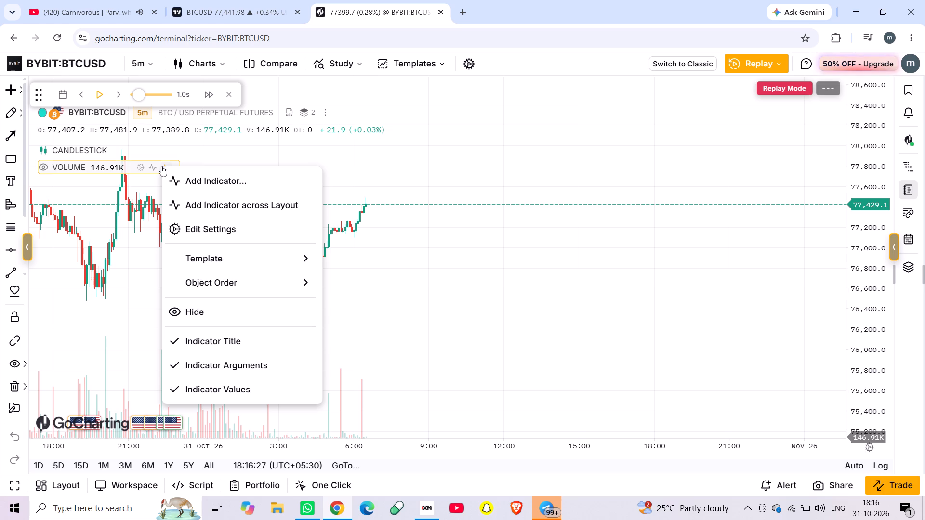
click(196, 308)
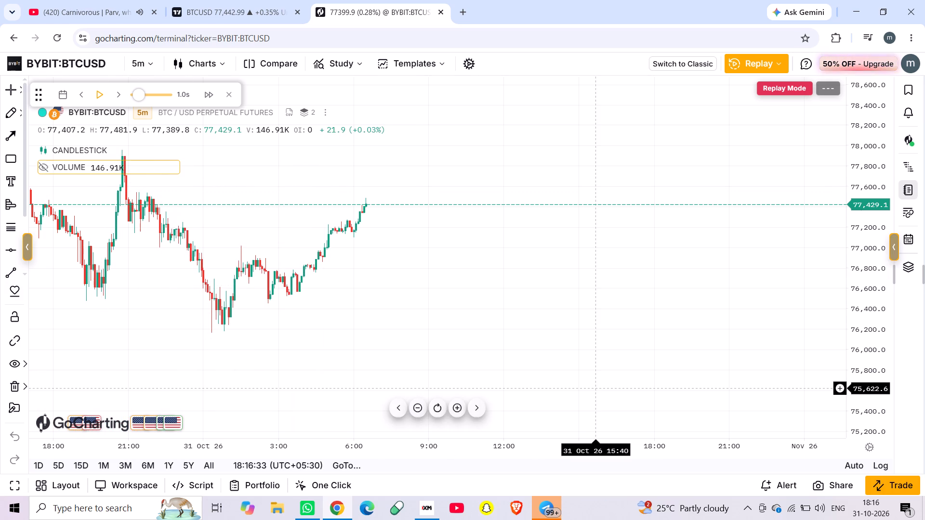
Draw a vertical trend line at 30 Oct 19:45 from about 76,602.6 up to about 77,901.4.
scroll(596, 388, right, 4)
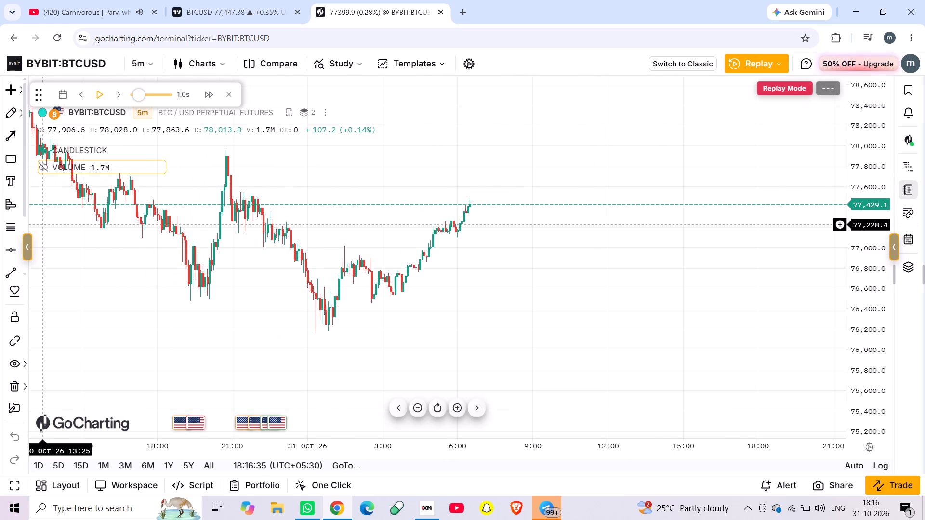
click(8, 271)
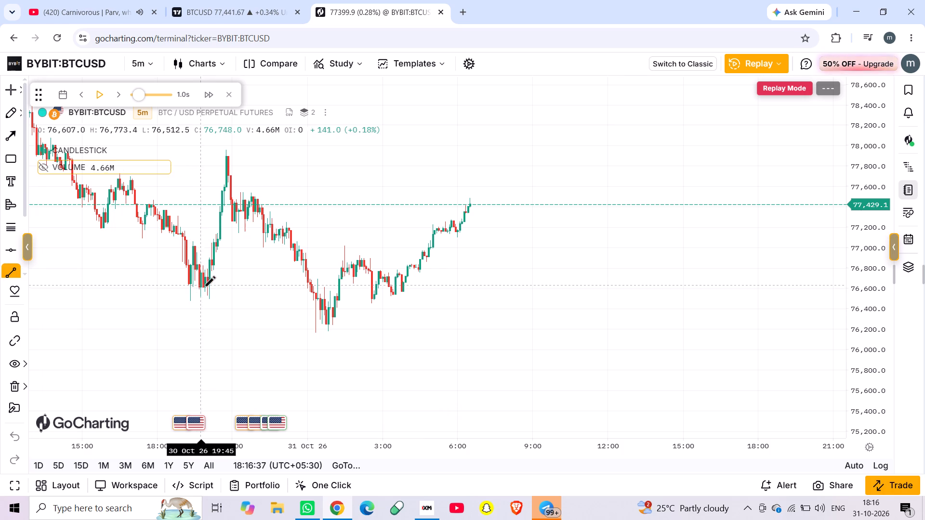
click(201, 288)
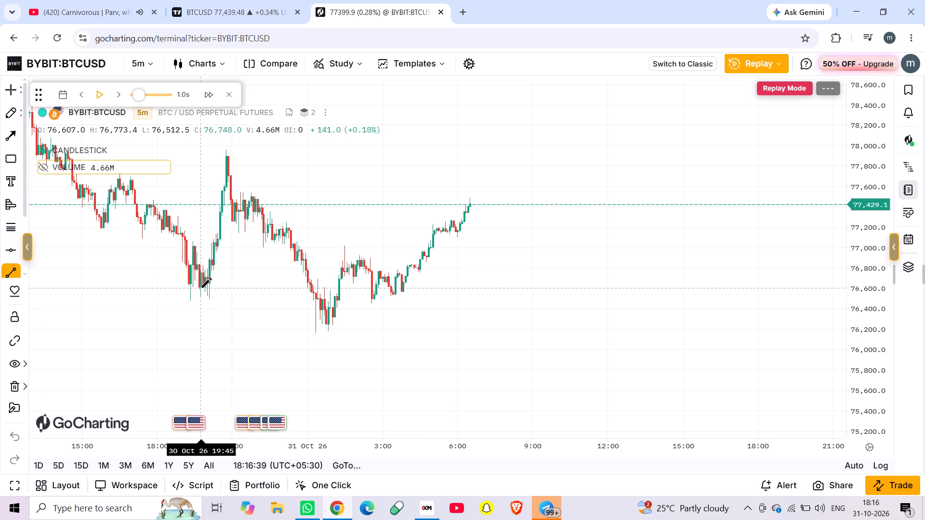
click(200, 156)
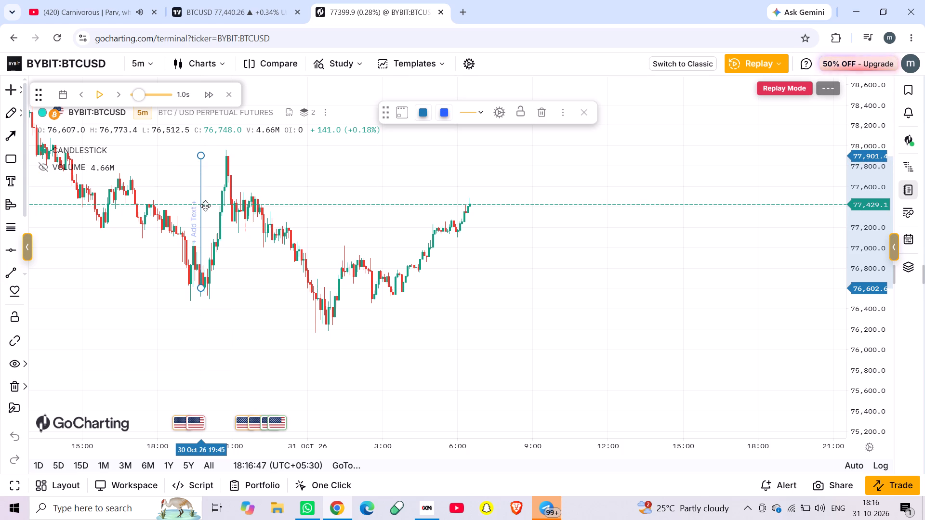
Move the vertical trend line to the 31 Oct 00:50 low, with its lower end at about 76,240.6.
drag(199, 233, 329, 271)
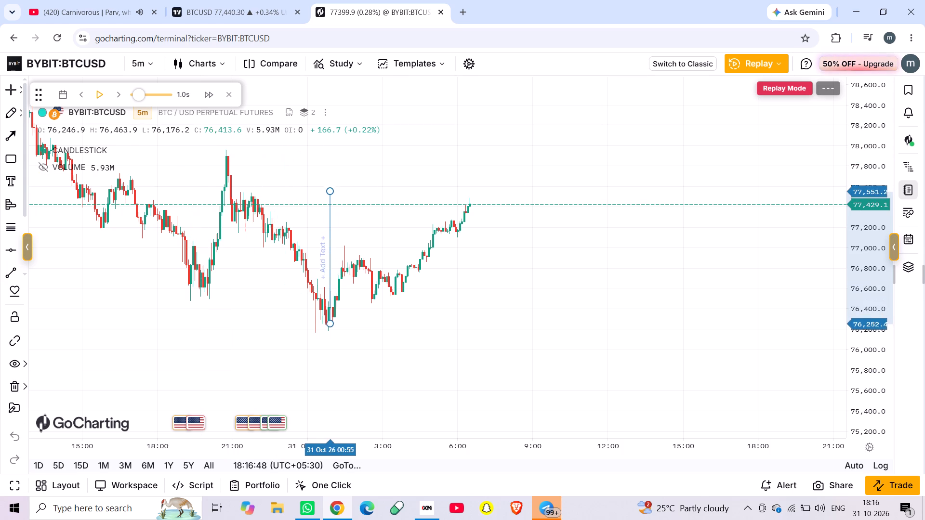
drag(329, 271, 327, 270)
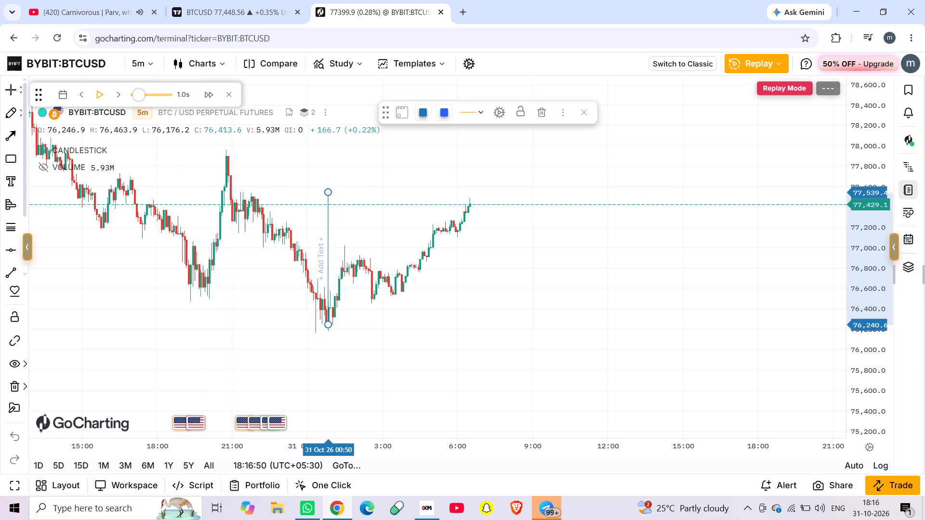
Draw a rectangle zone from 31 Oct 00:50 to 09:40 between about 77,523.6 and 77,423.2, and deselect it.
click(10, 155)
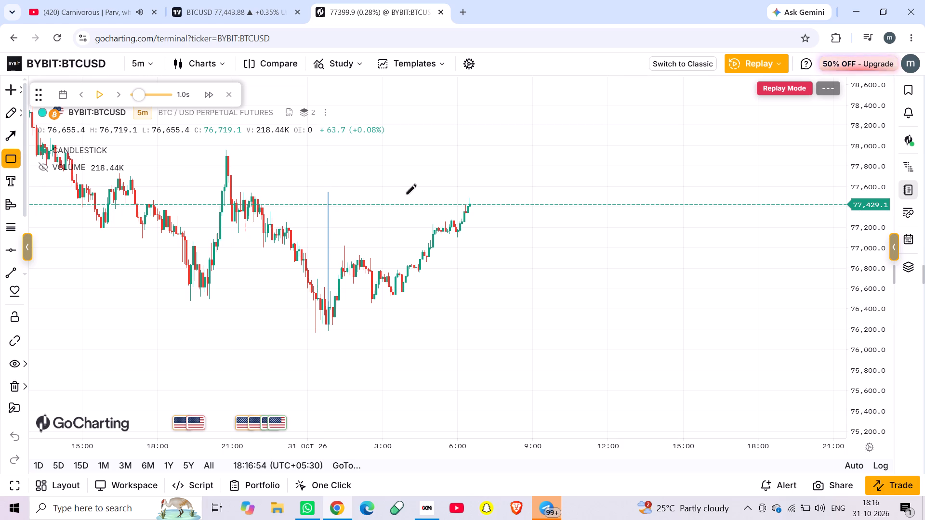
click(328, 194)
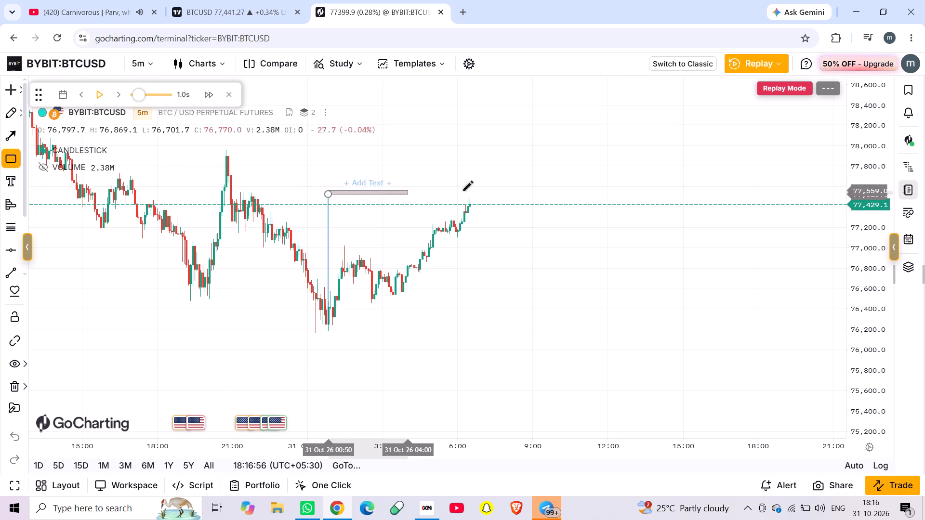
click(550, 204)
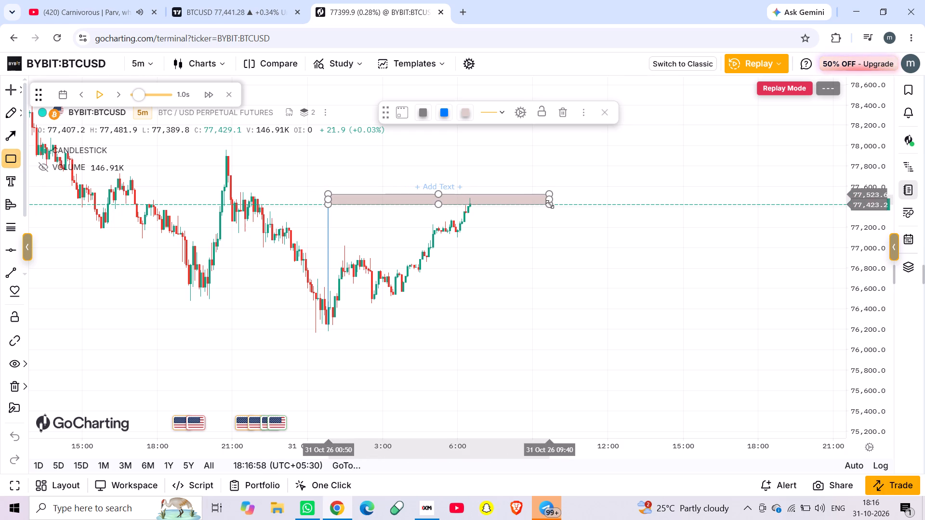
click(410, 167)
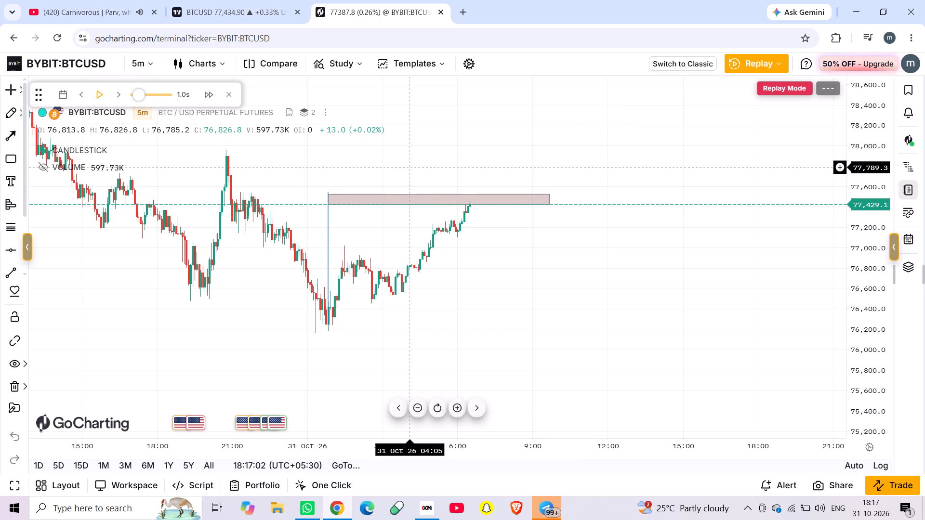
Advance the replay past the marked zone in short bursts at 1.0s speed, leaving it paused.
click(101, 91)
click(101, 91)
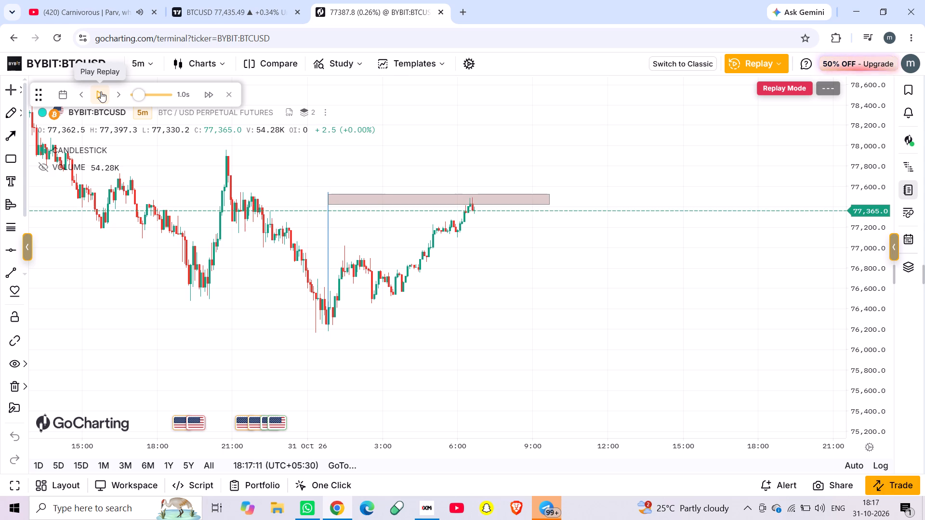
scroll(386, 271, up, 1)
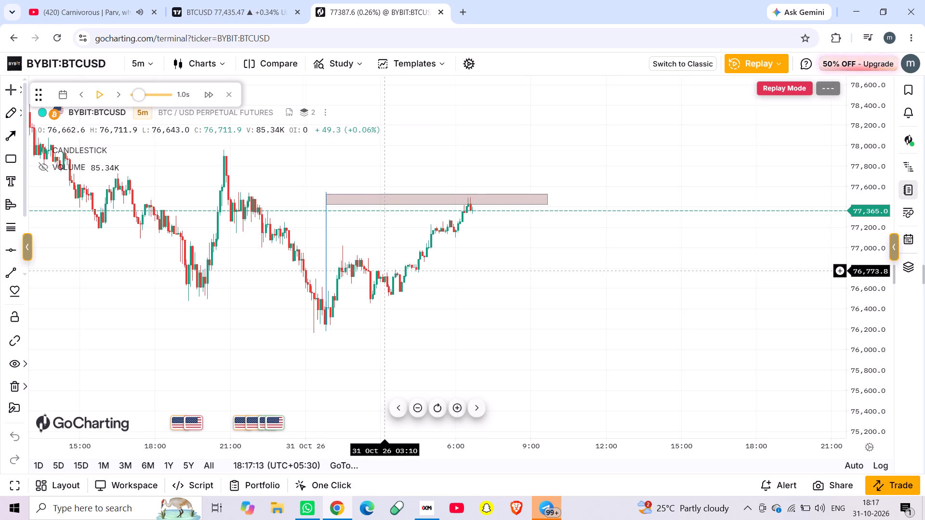
scroll(386, 271, up, 2)
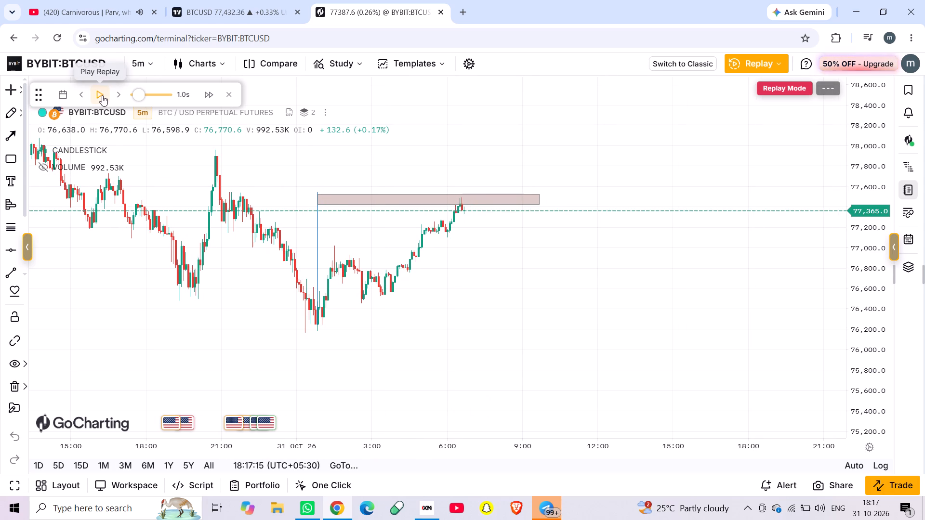
click(102, 95)
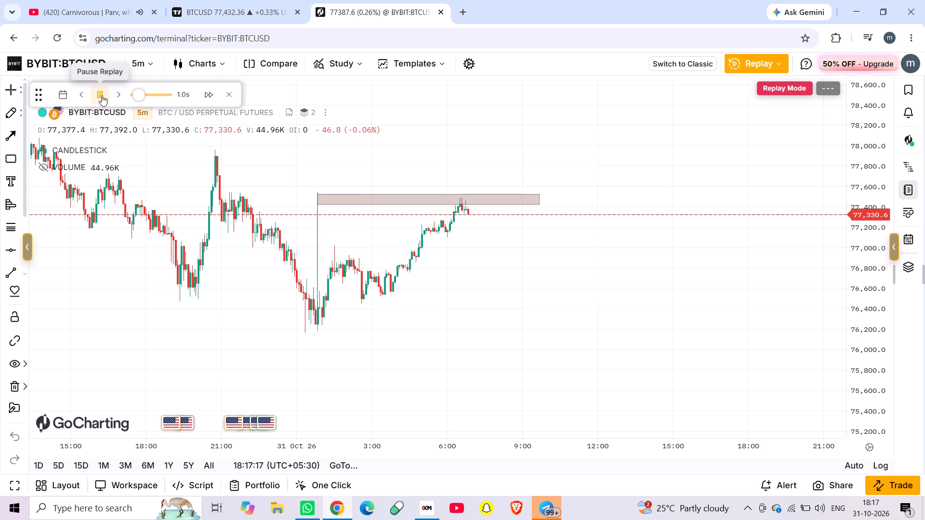
click(102, 95)
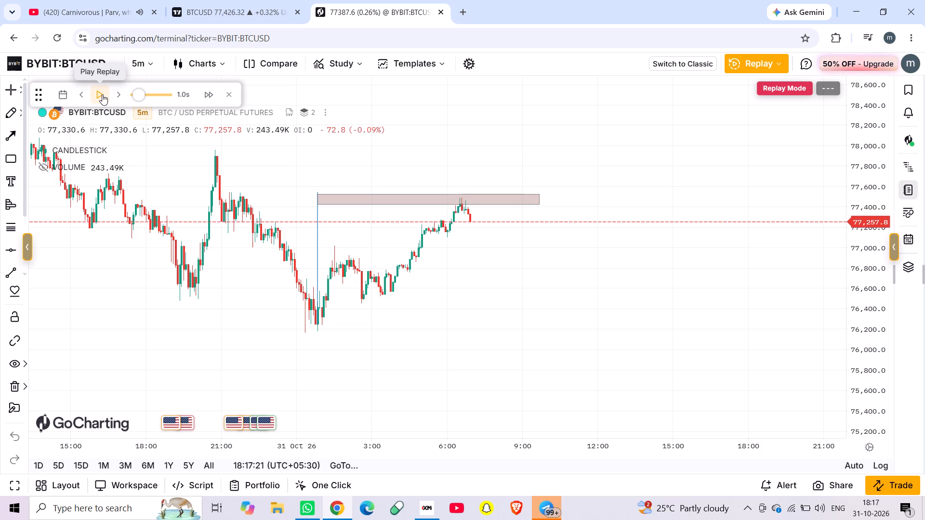
click(102, 94)
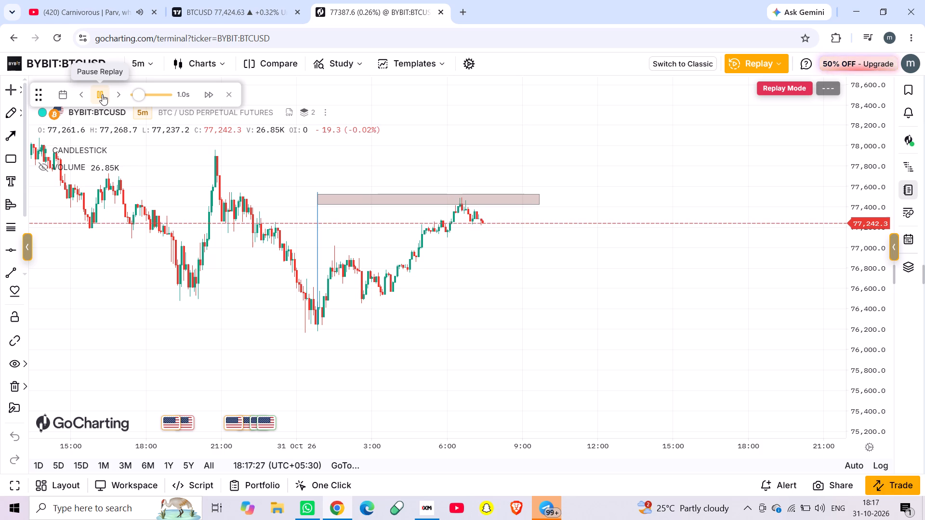
click(102, 94)
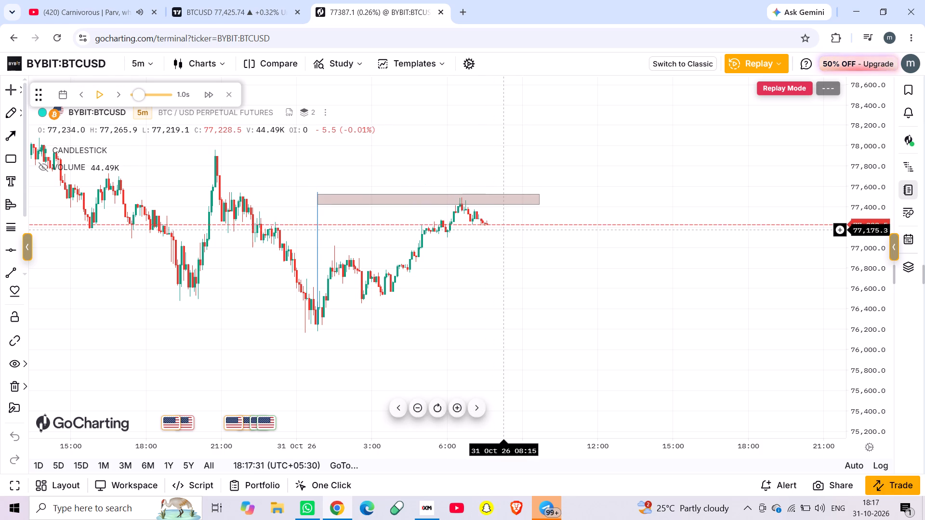
Add the Short Position and Long Position drawing tools to the favourites.
scroll(504, 230, up, 2)
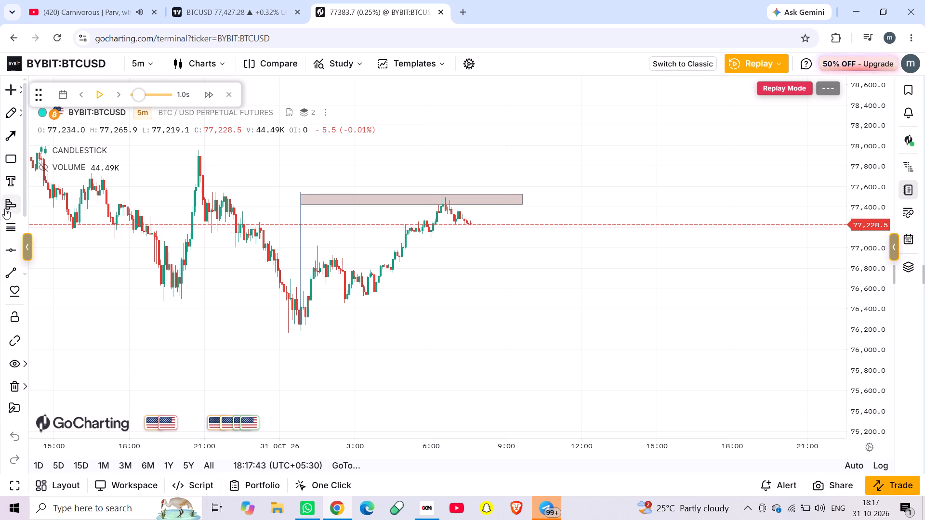
click(21, 112)
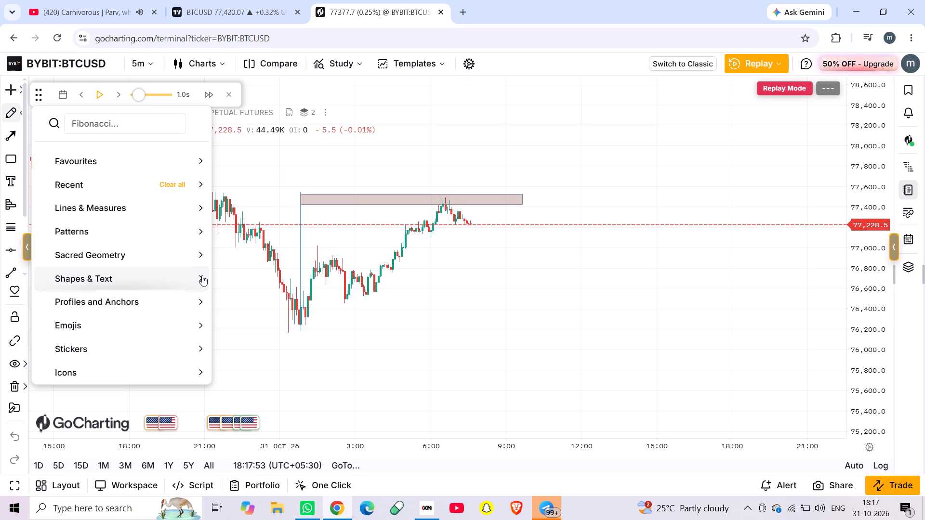
click(201, 207)
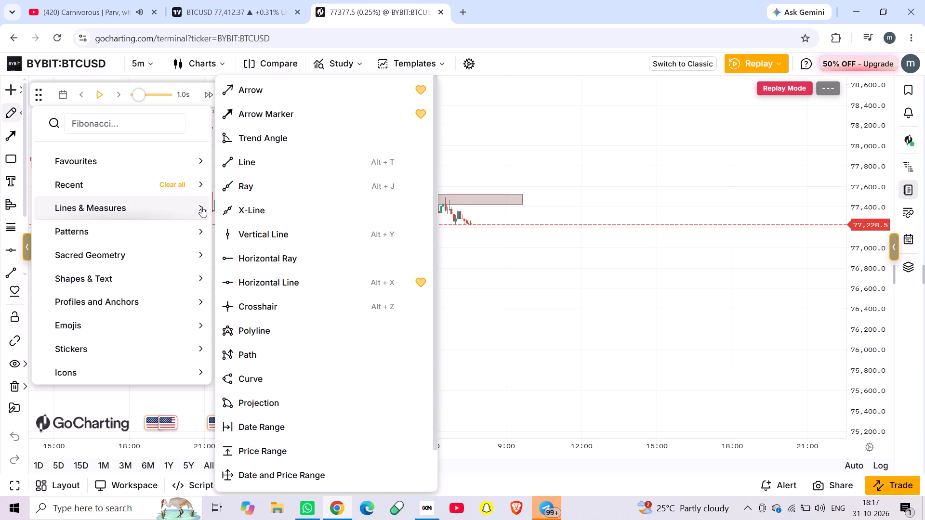
scroll(290, 278, down, 3)
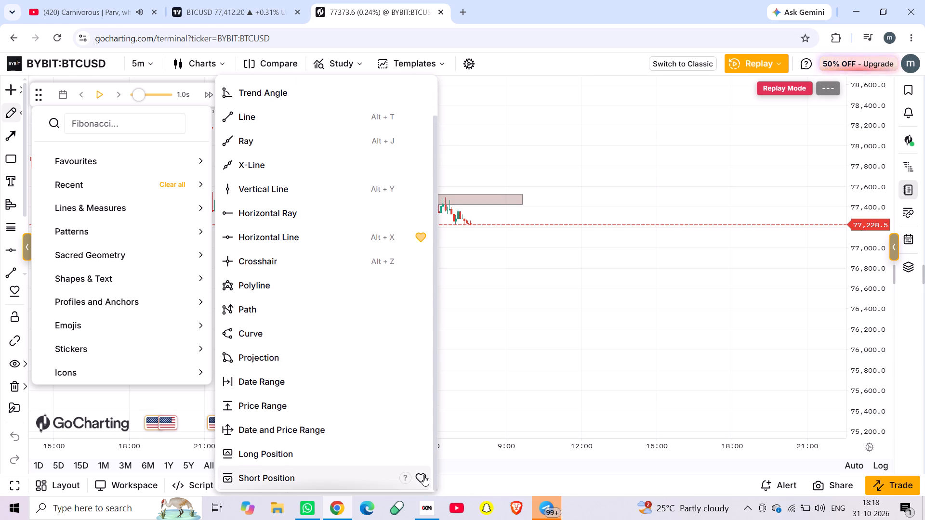
click(423, 474)
click(420, 451)
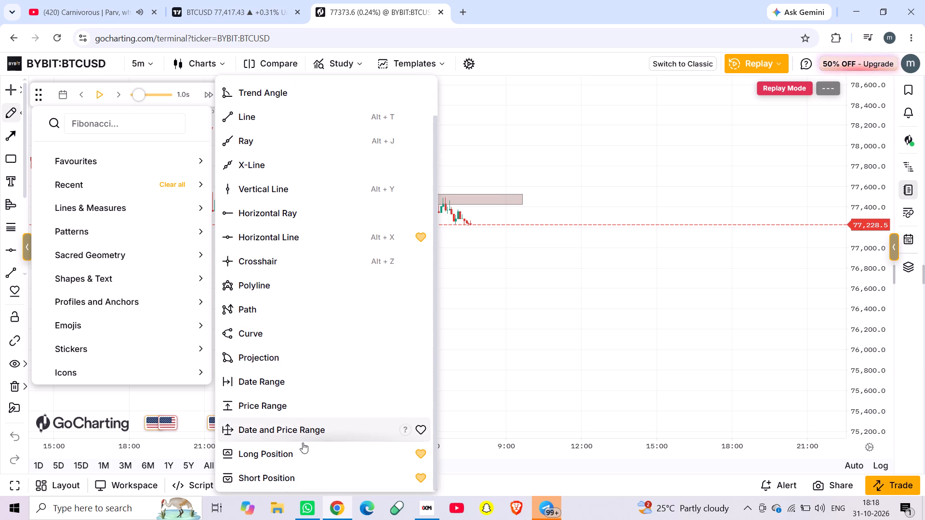
Place a short position at 31 Oct 07:50 with entry about 77,275.6 and adjust its stop to about 77,505.9.
click(272, 474)
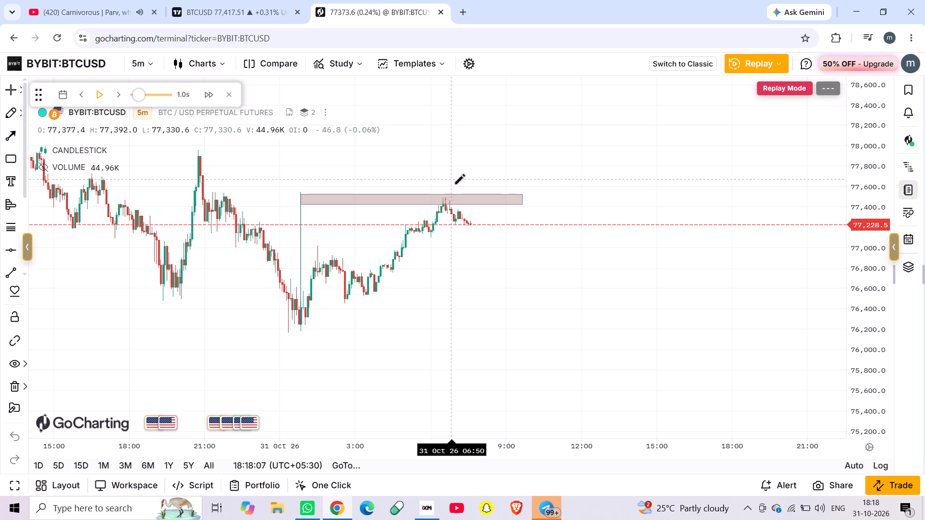
click(476, 219)
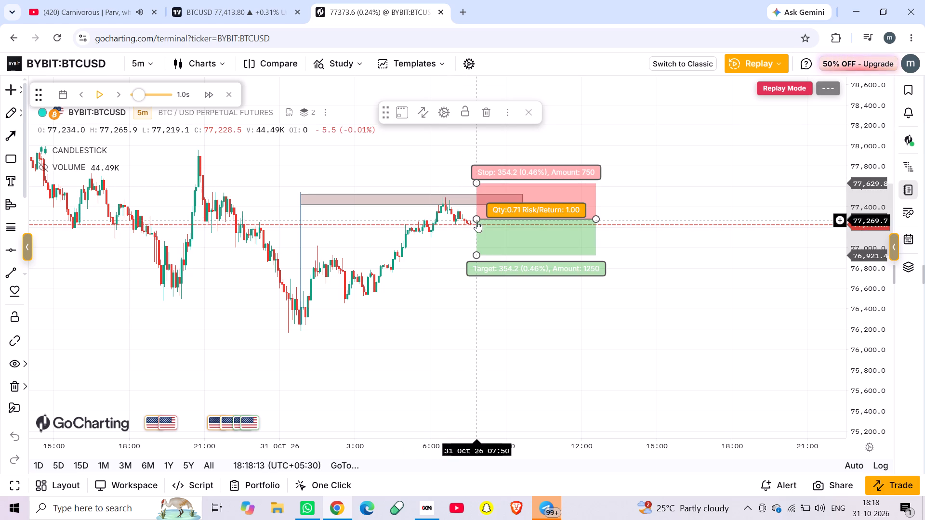
drag(477, 180, 481, 195)
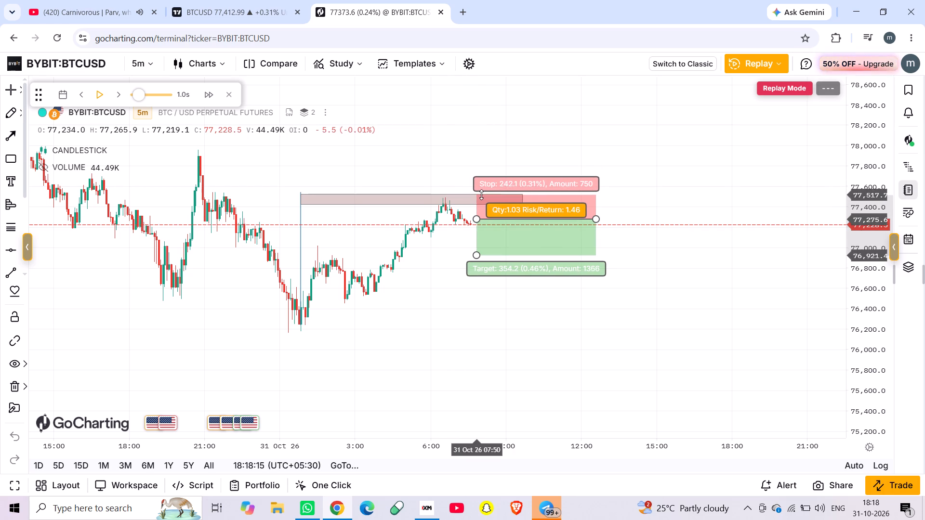
drag(481, 195, 481, 199)
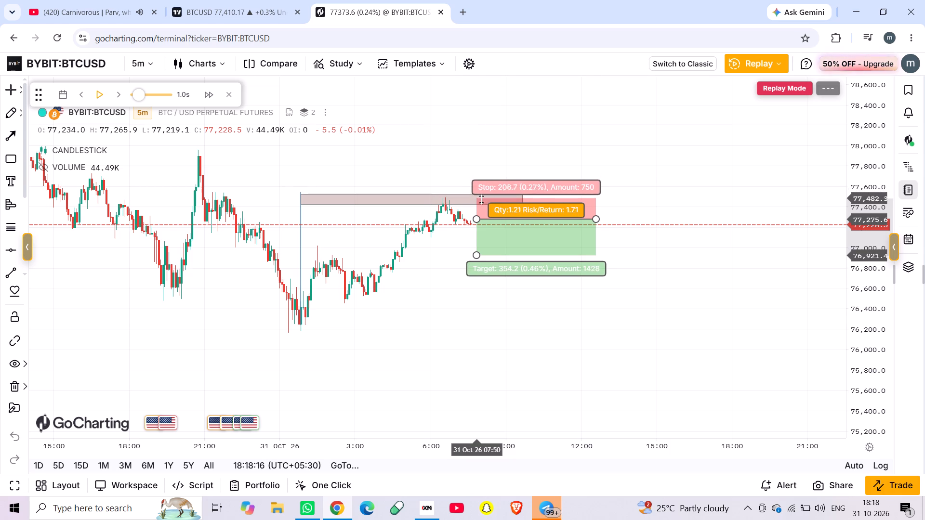
drag(481, 199, 481, 196)
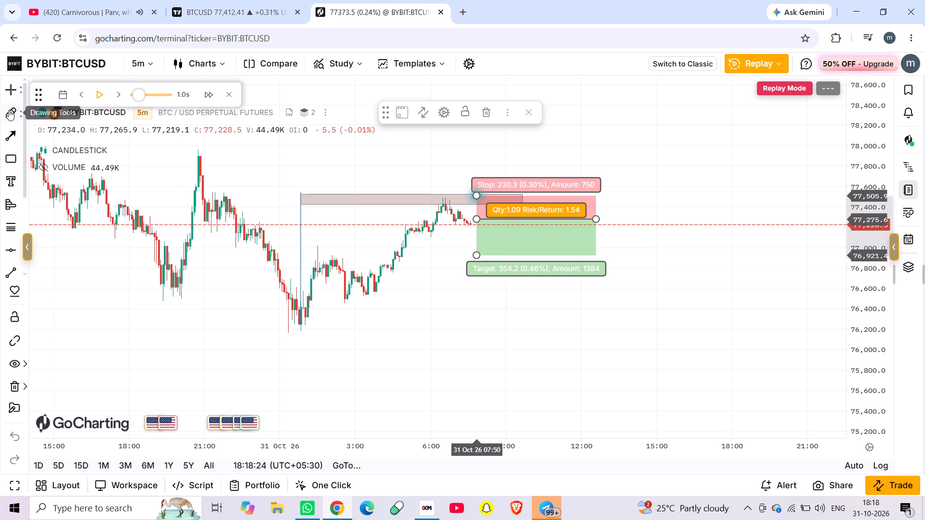
Draw a vertical line at 30 Oct 16:35 from about 77,659.4 to 76,614.4, and move it beneath the 31 Oct 06:35 high.
click(12, 272)
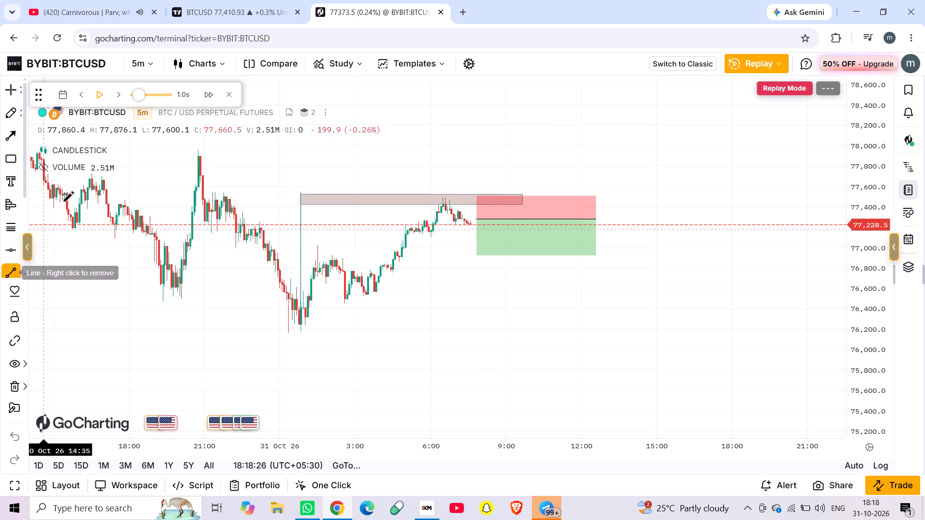
click(94, 180)
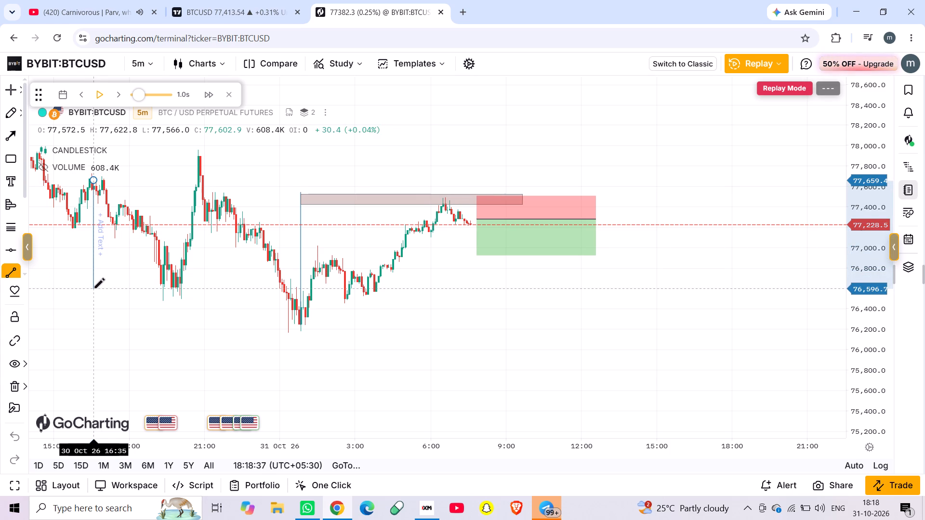
click(94, 287)
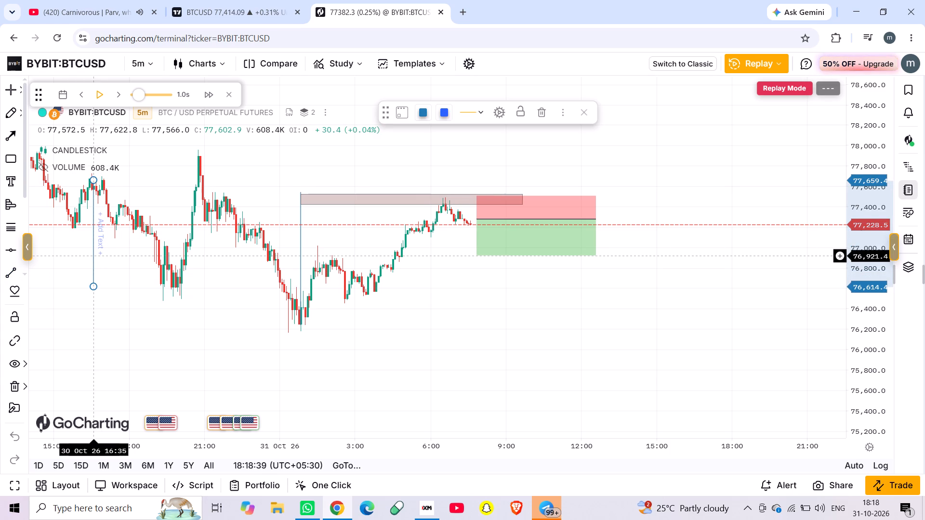
drag(93, 256, 447, 282)
Lower the short position's target to about 76,396.0, near the moved vertical line's lower end.
drag(478, 256, 472, 309)
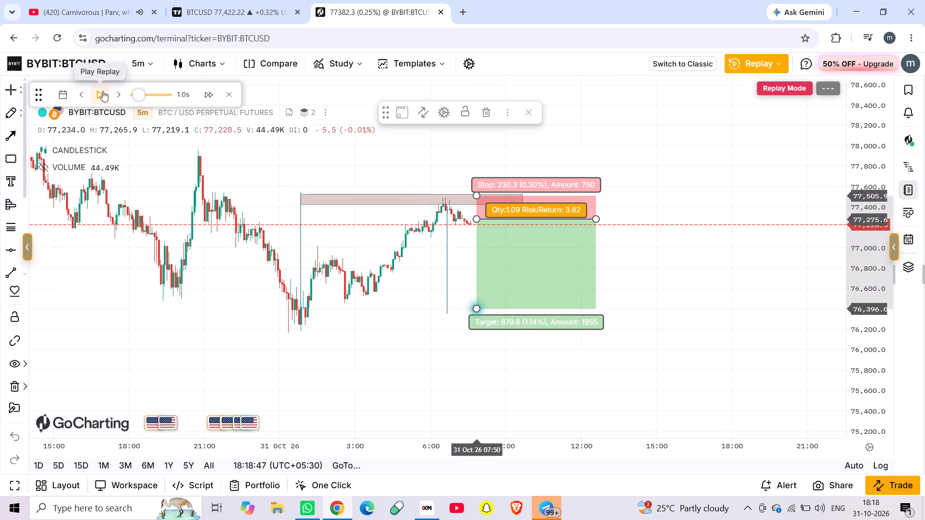
Resume the candle replay at 1.0s speed and deselect the short position.
click(102, 92)
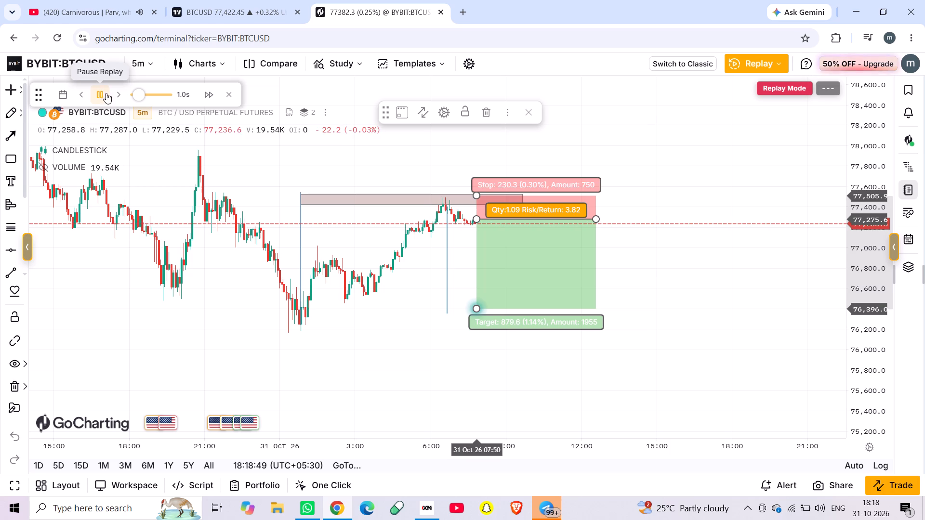
click(414, 311)
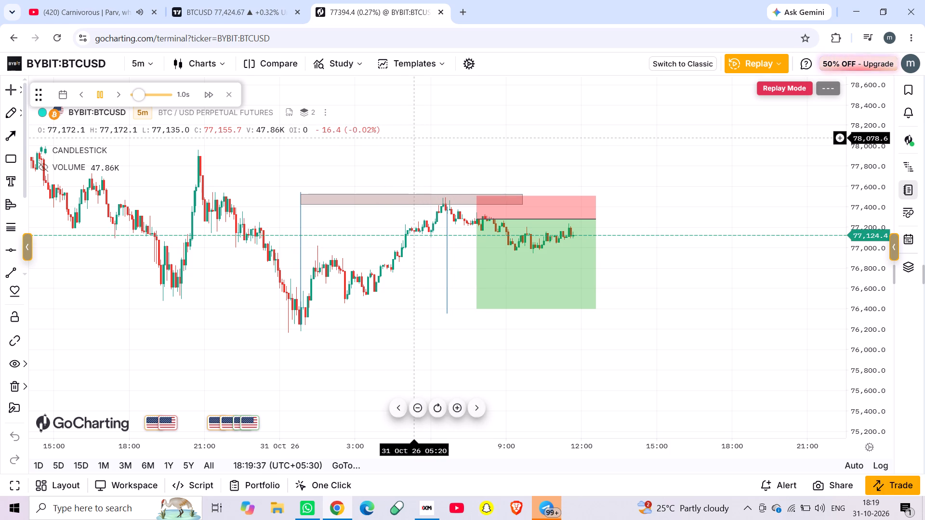
Extend the short position's end time far past the replayed candles, to late evening on 31 Oct.
drag(596, 219, 770, 219)
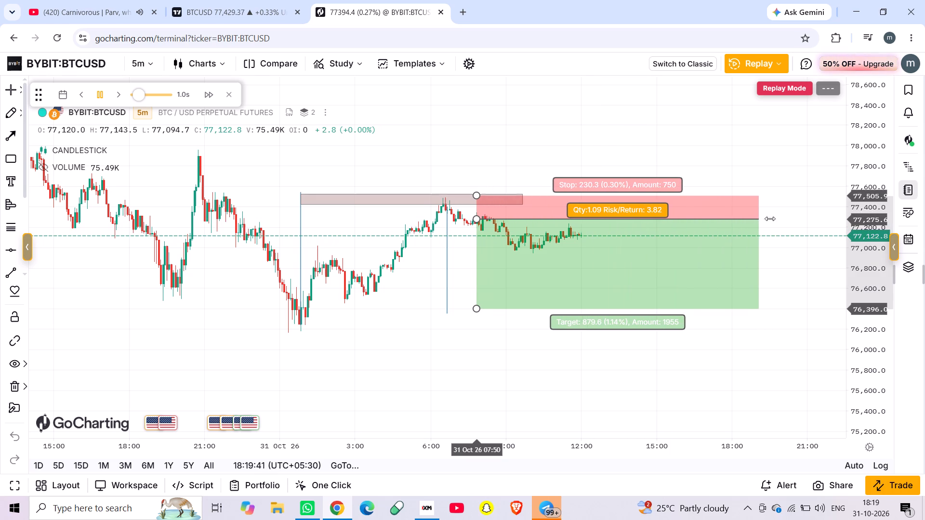
drag(770, 219, 854, 224)
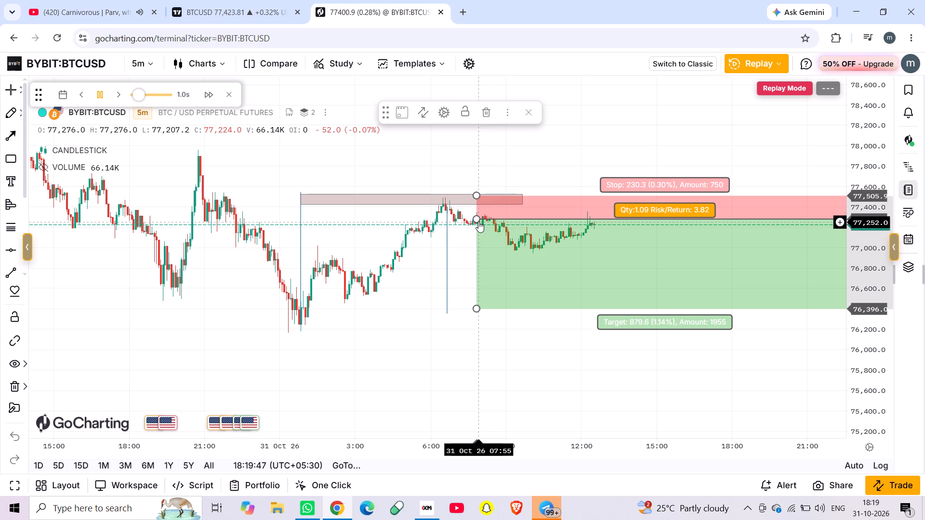
Shift the rectangle zone starting at 31 Oct 00:50 slightly up to about 77,550–77,450, and deselect it.
drag(390, 339, 286, 370)
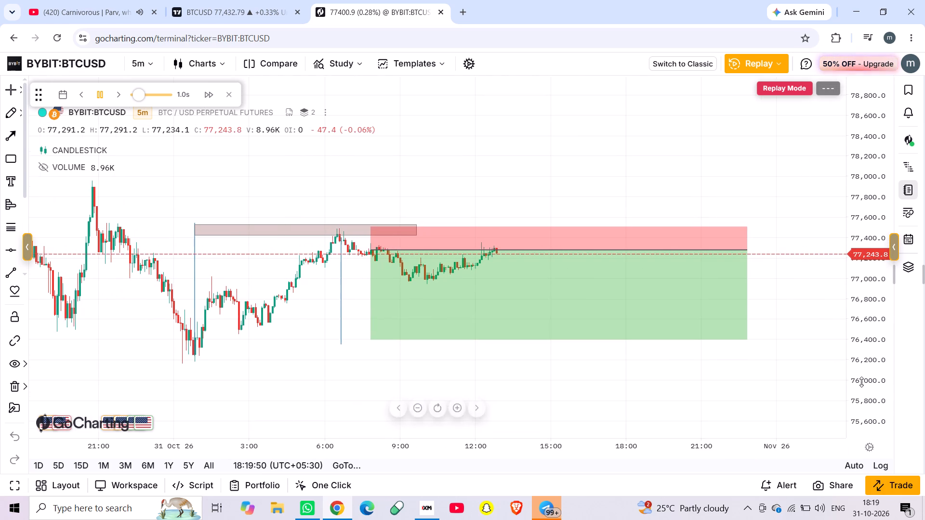
scroll(861, 382, up, 10)
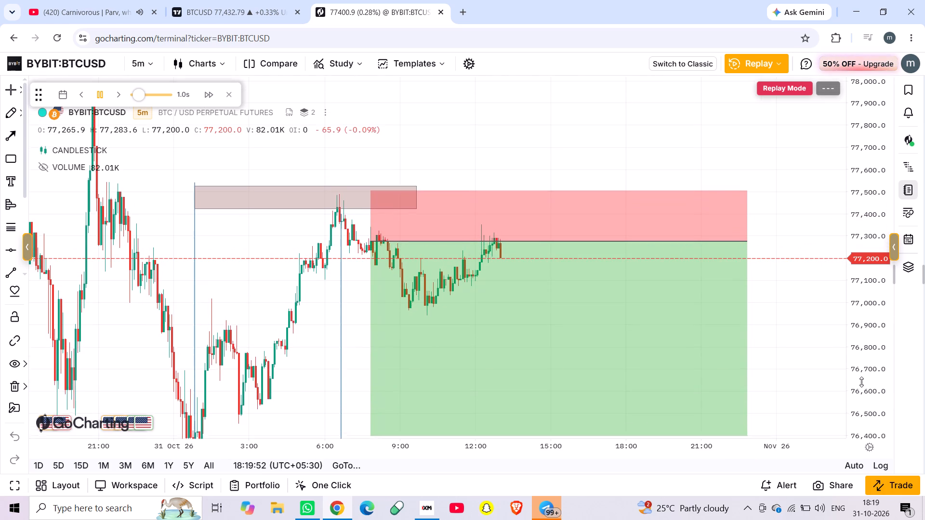
drag(779, 331, 769, 250)
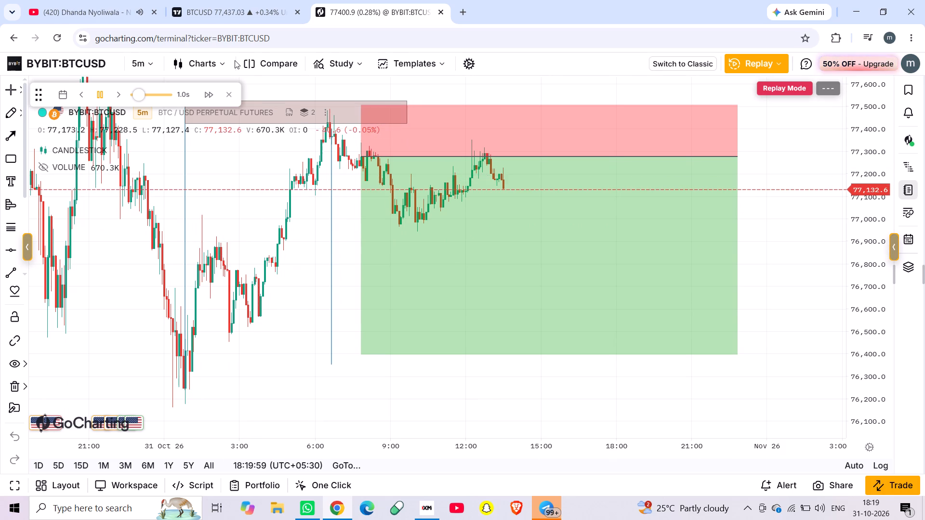
drag(244, 193, 249, 238)
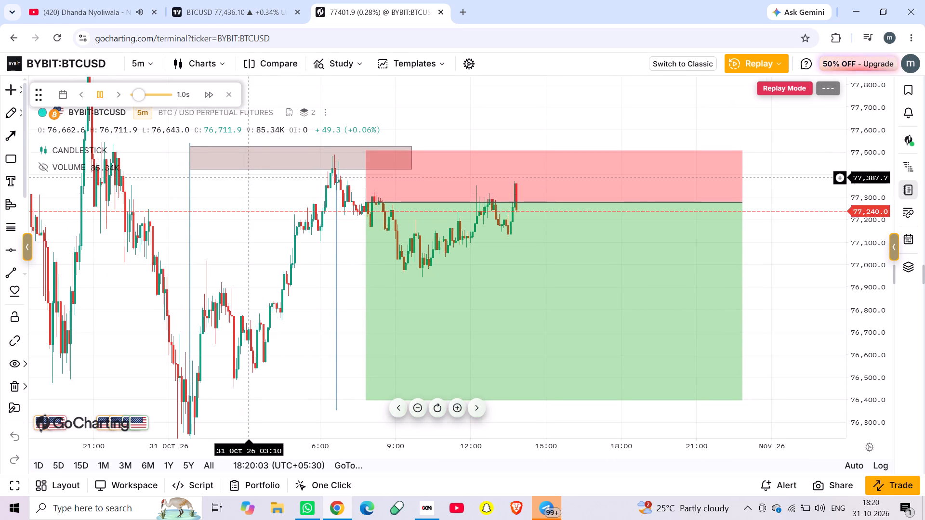
click(258, 170)
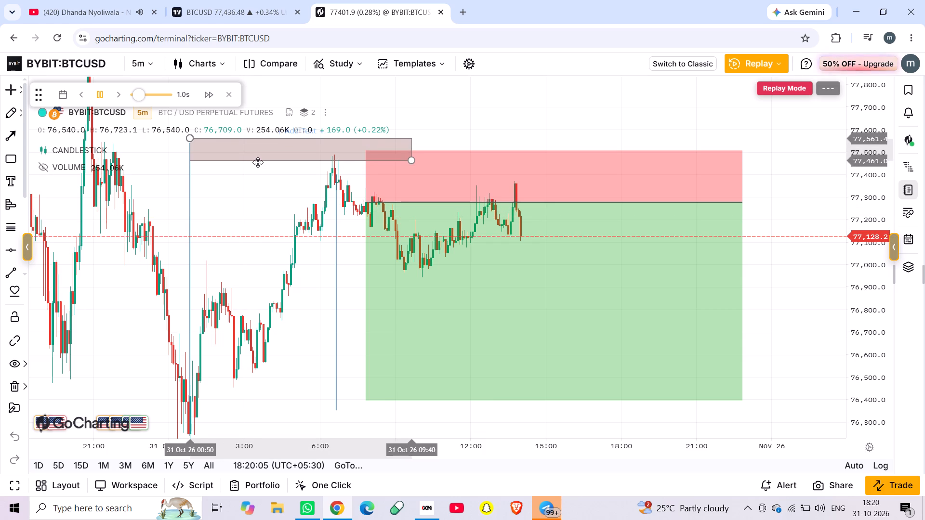
click(250, 191)
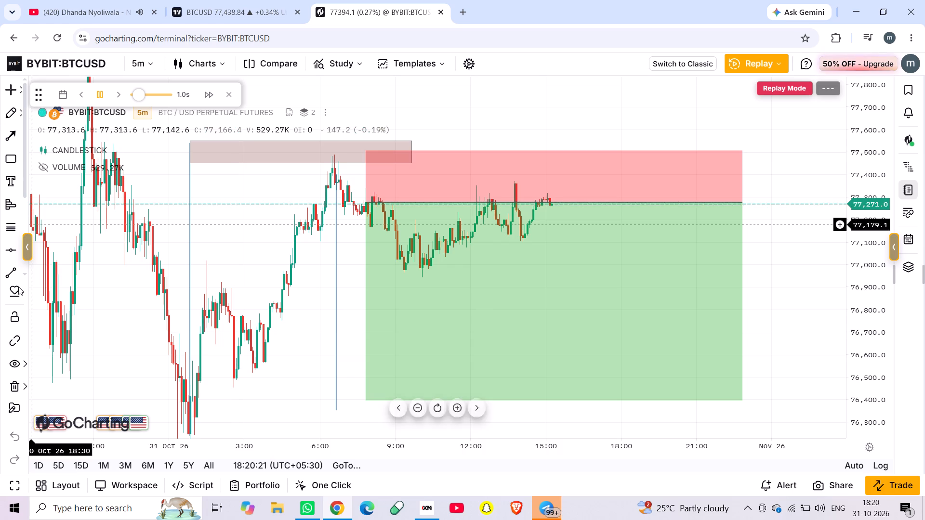
Draw a rising trend line under the lows from 31 Oct 10:05 at about 76,975.9 to 20:00 at about 77,328.9.
click(8, 270)
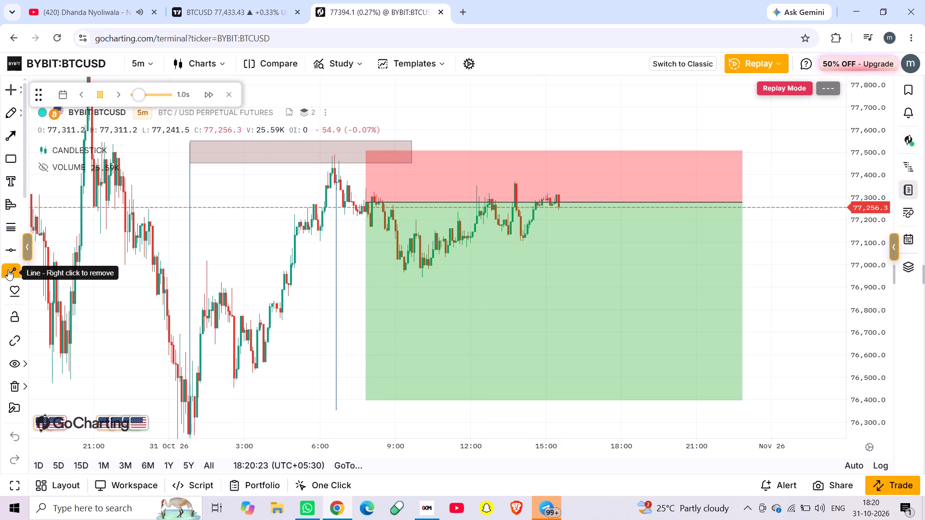
click(422, 270)
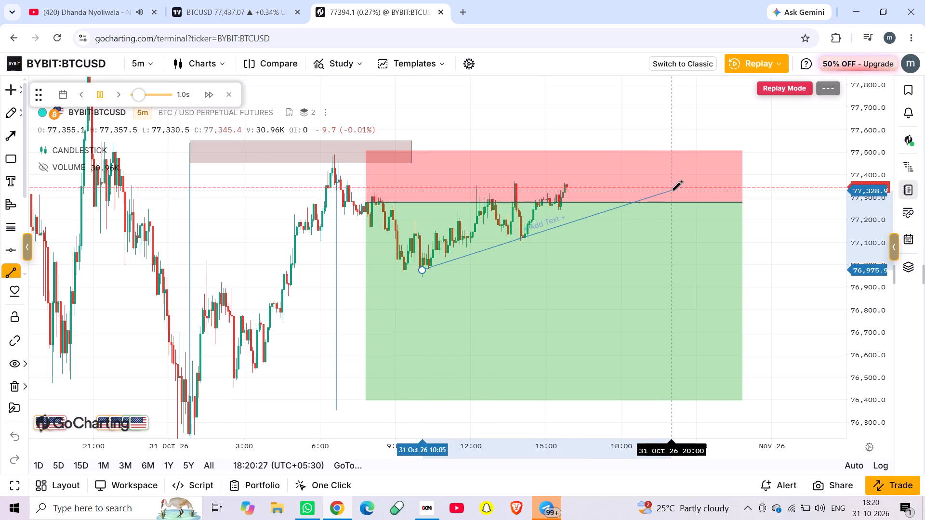
click(673, 191)
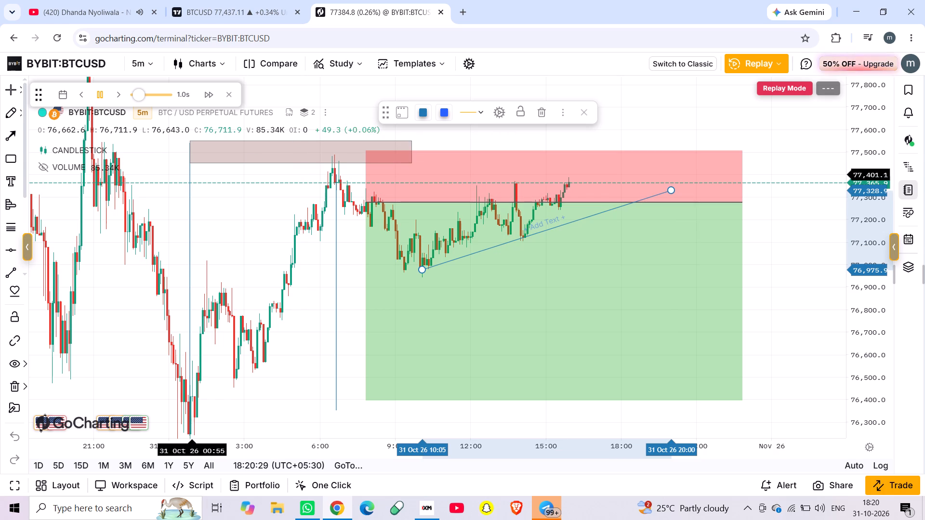
Draw a falling trend line from 31 Oct 06:25 at about 77,425.2 to 19:30 at about 77,315.5, and deselect it.
click(13, 269)
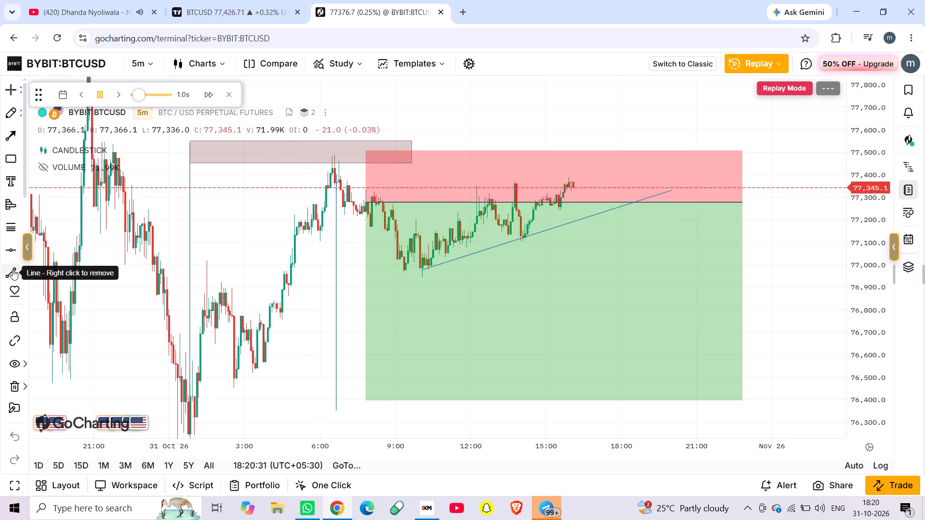
click(330, 169)
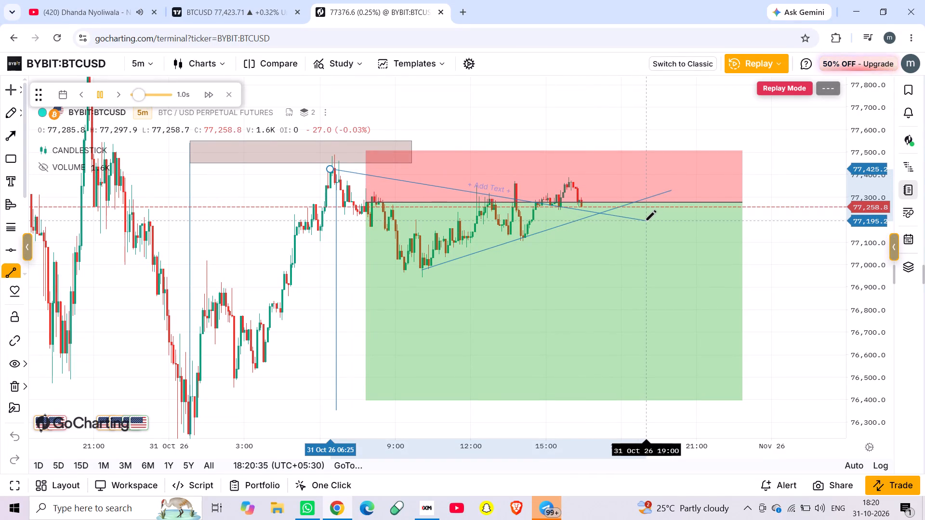
click(659, 194)
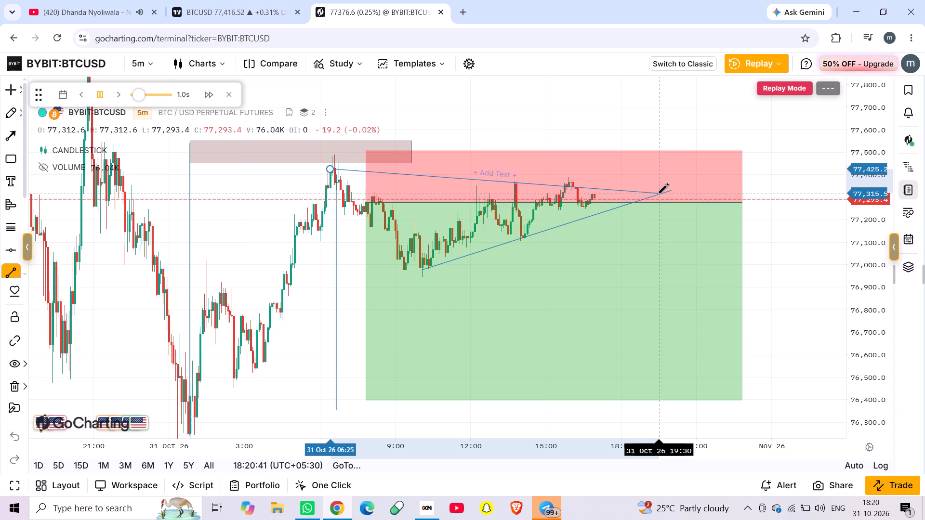
click(249, 234)
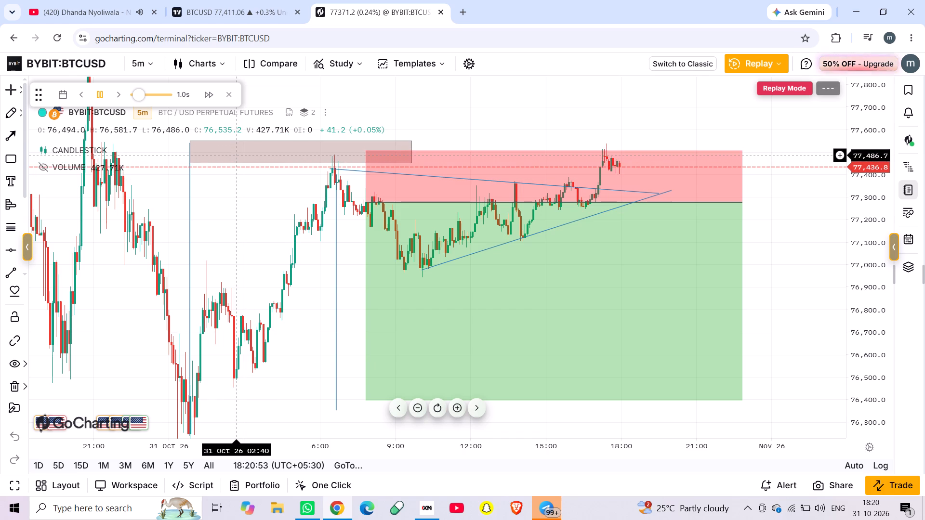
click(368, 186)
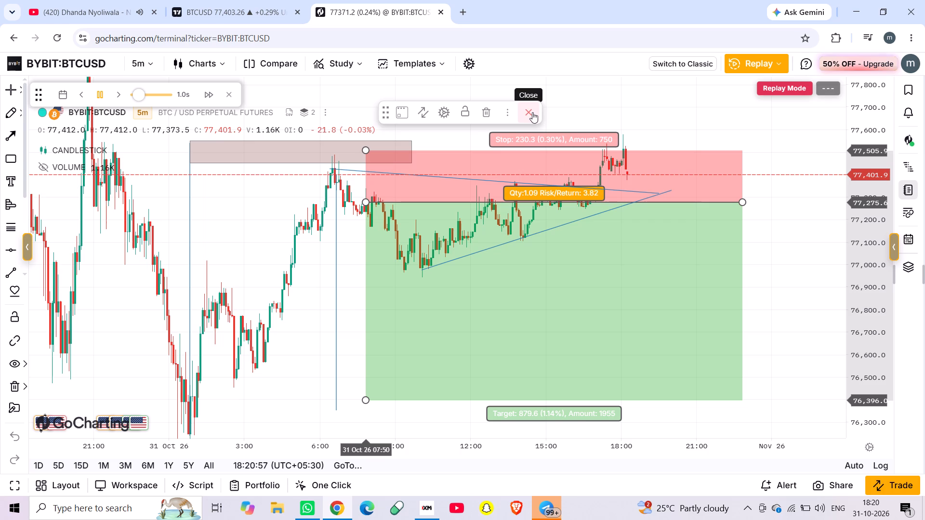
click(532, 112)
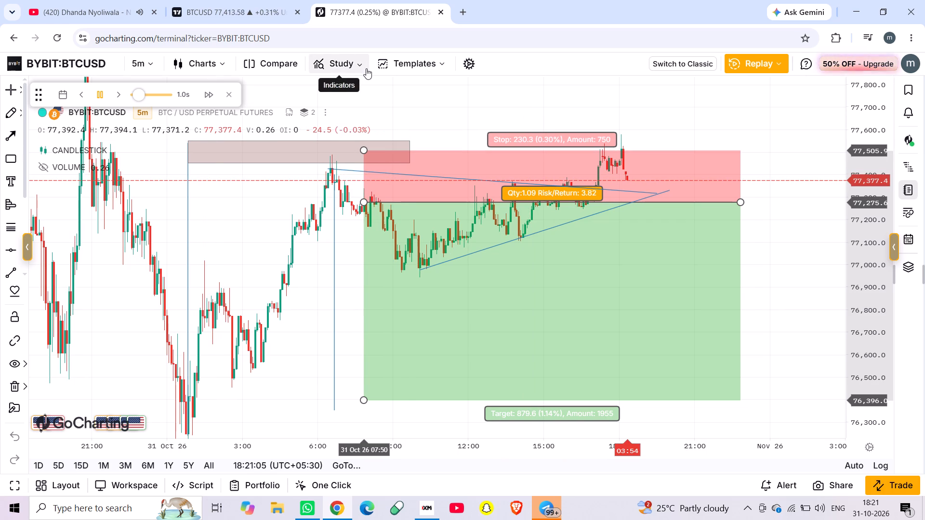
Stop the candle replay and exit replay mode.
click(99, 91)
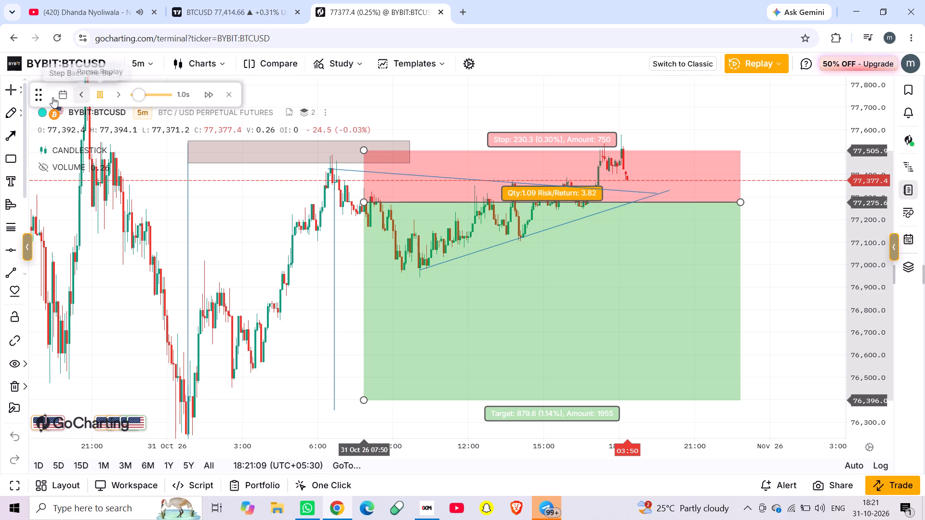
click(228, 96)
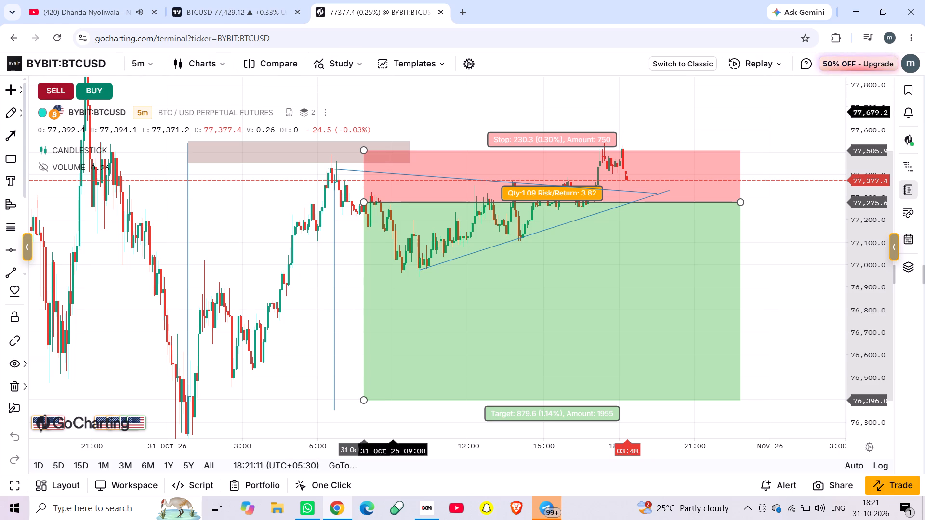
Delete the projected short position with entry at about 77,275.6 starting at 31 Oct 07:50.
click(701, 156)
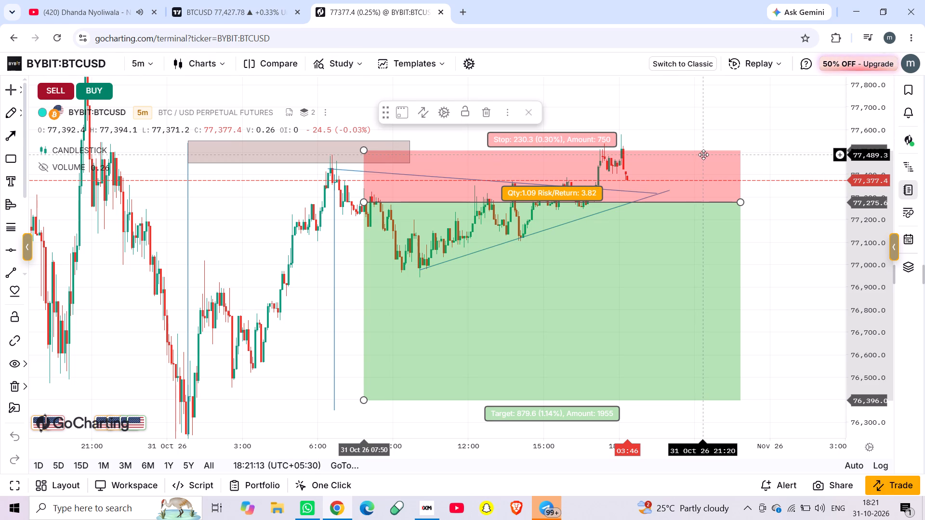
click(702, 150)
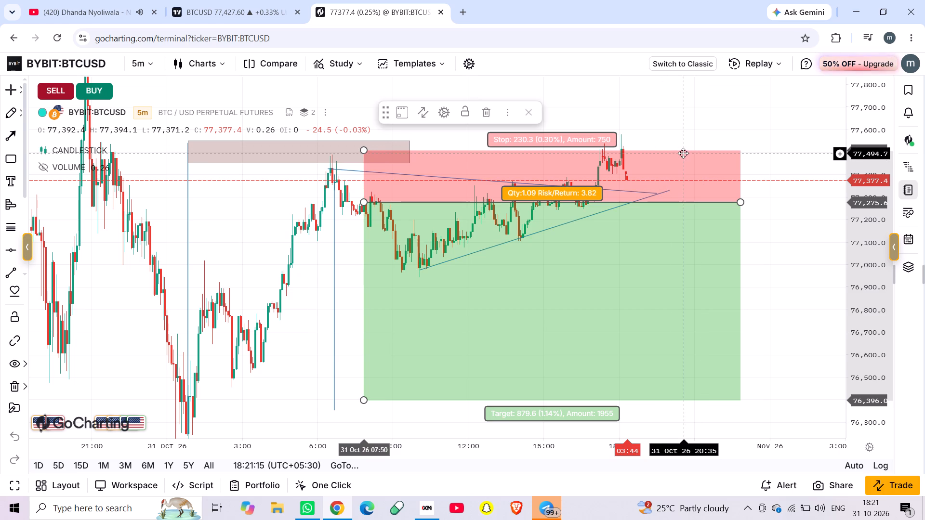
click(683, 153)
click(528, 110)
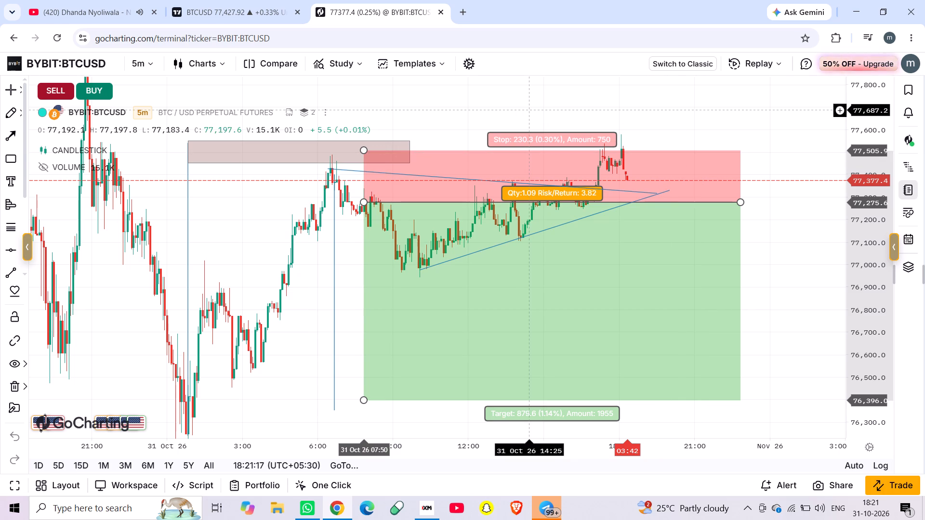
click(474, 292)
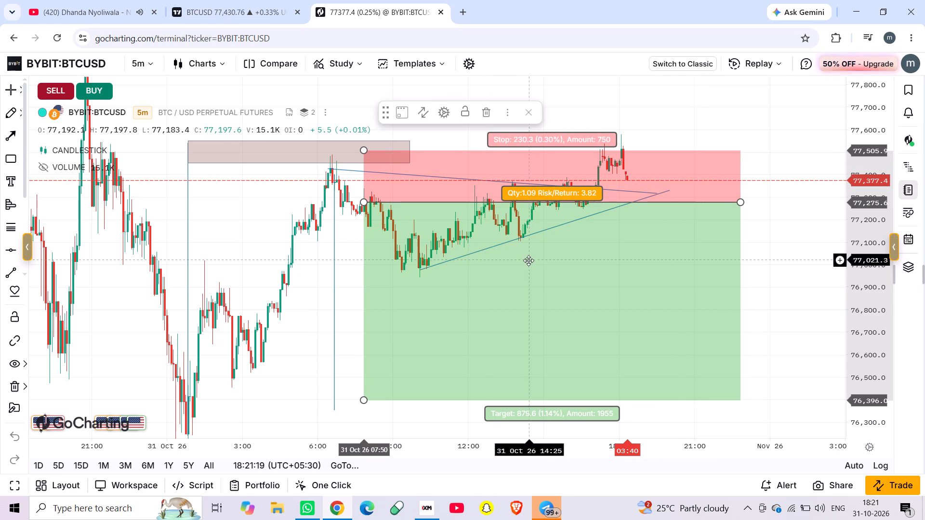
click(489, 115)
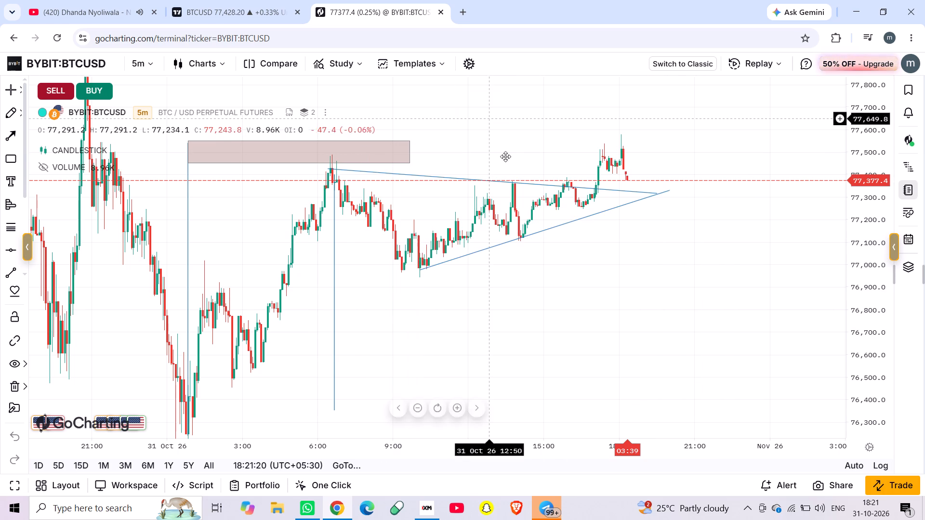
Delete the falling and the rising trend lines that converge near 31 Oct 20:00.
click(389, 175)
click(542, 109)
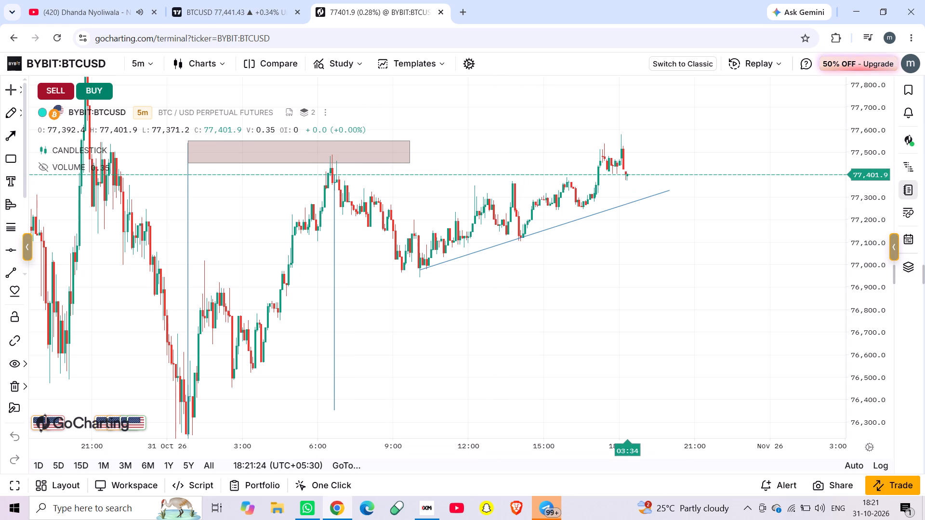
click(566, 223)
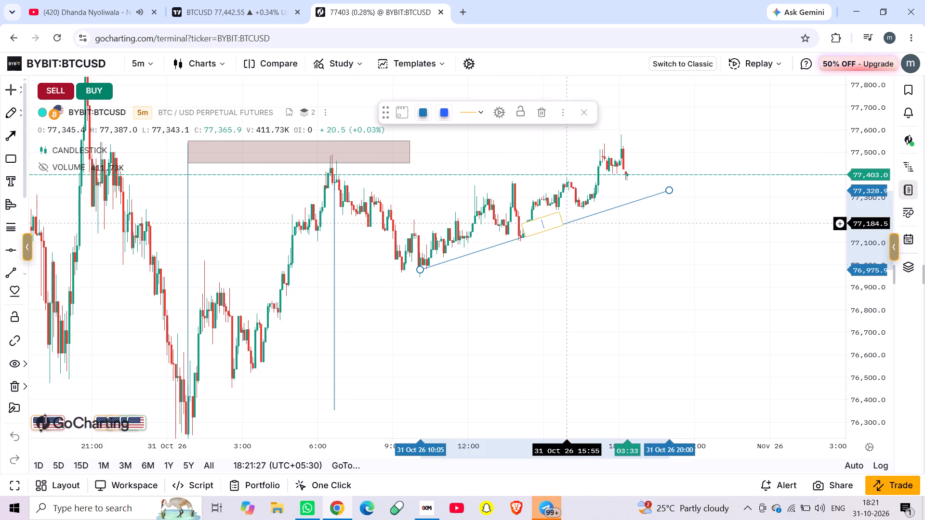
click(545, 110)
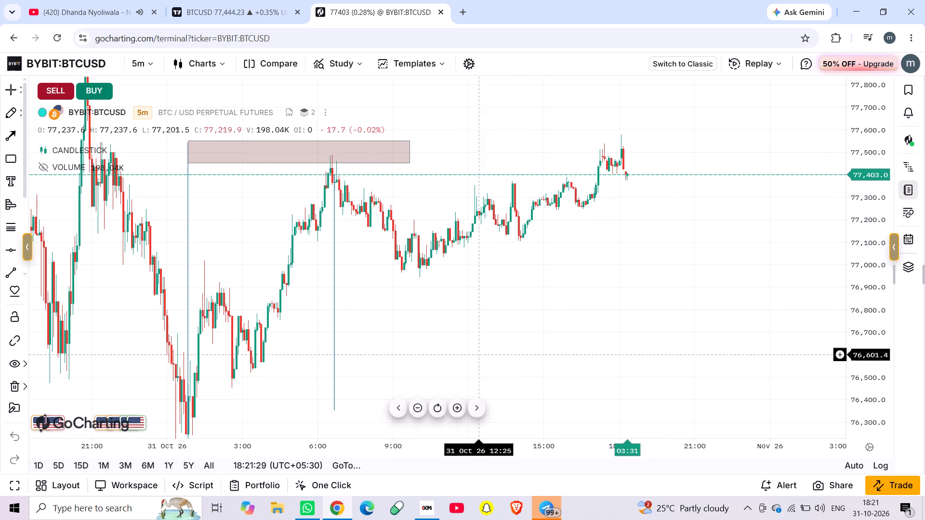
Switch the terminal to the Classic interface and dismiss the suggestion to go back to V2.
drag(349, 299, 343, 315)
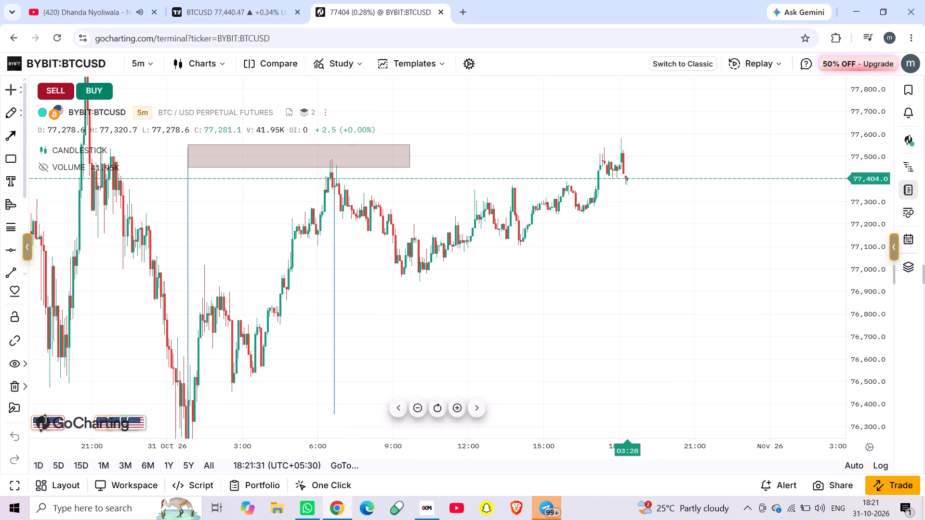
drag(343, 315, 310, 325)
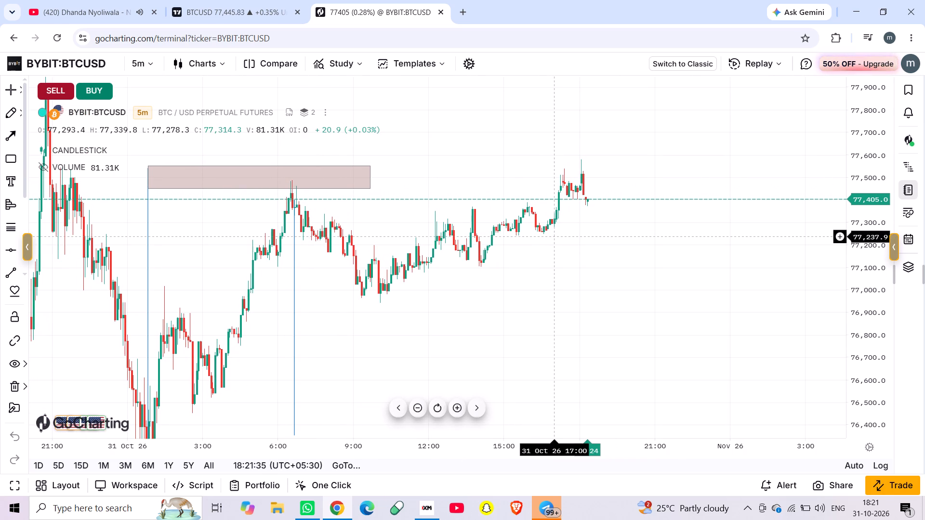
click(698, 61)
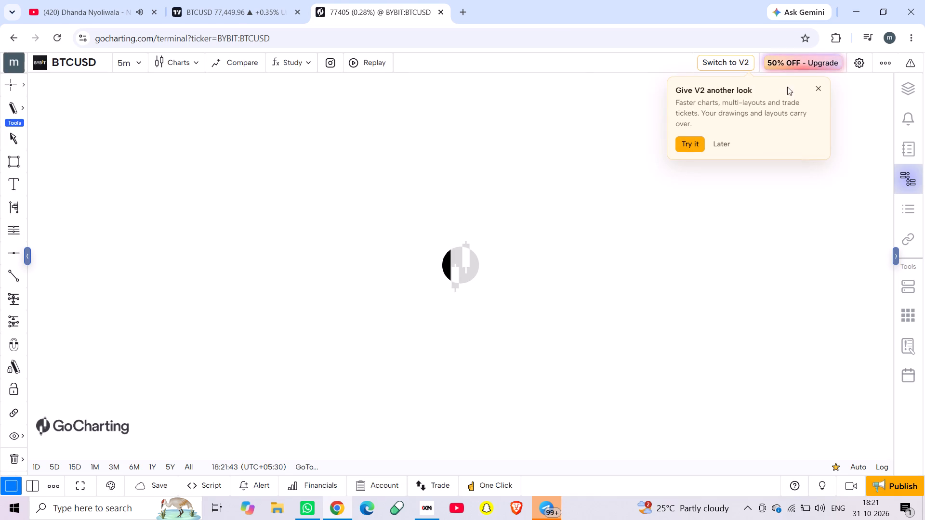
click(812, 85)
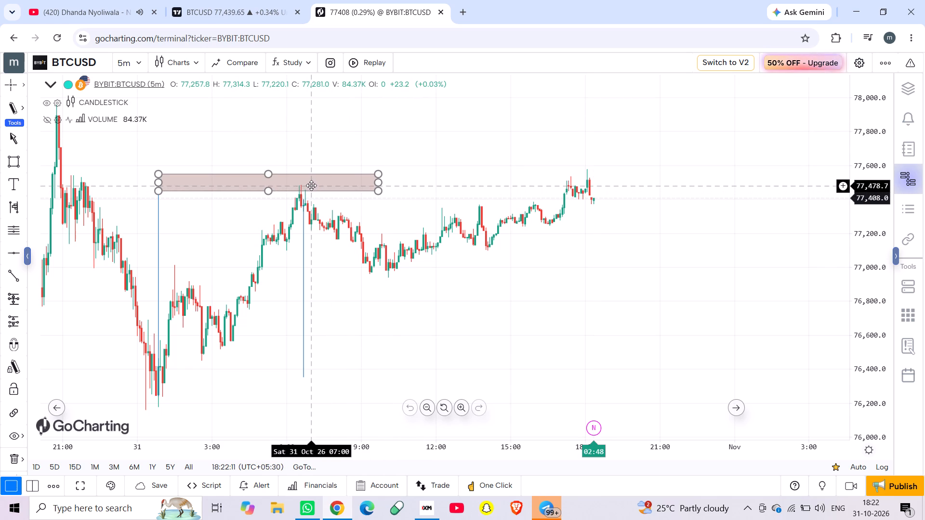
Extend the 77,550–77,450 rectangle zone's end to about 01 Nov 03:00.
scroll(311, 185, down, 1)
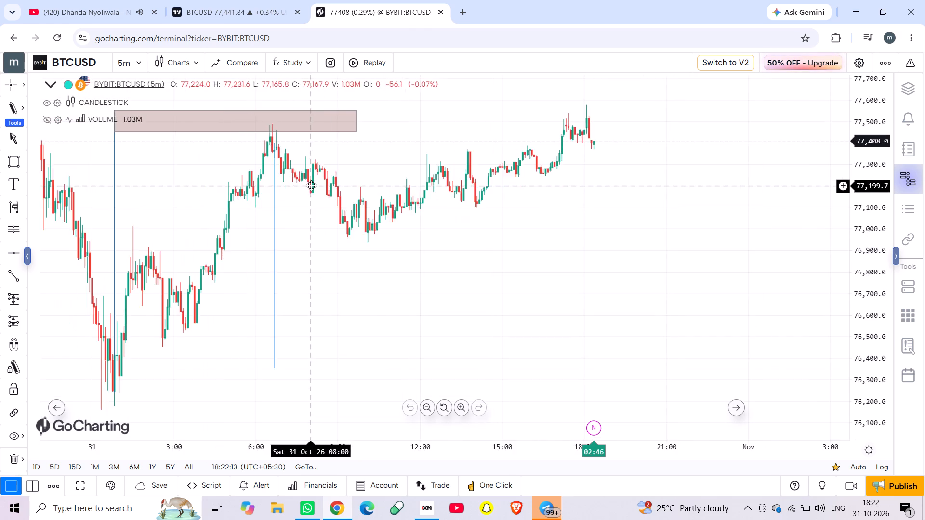
scroll(311, 185, down, 1)
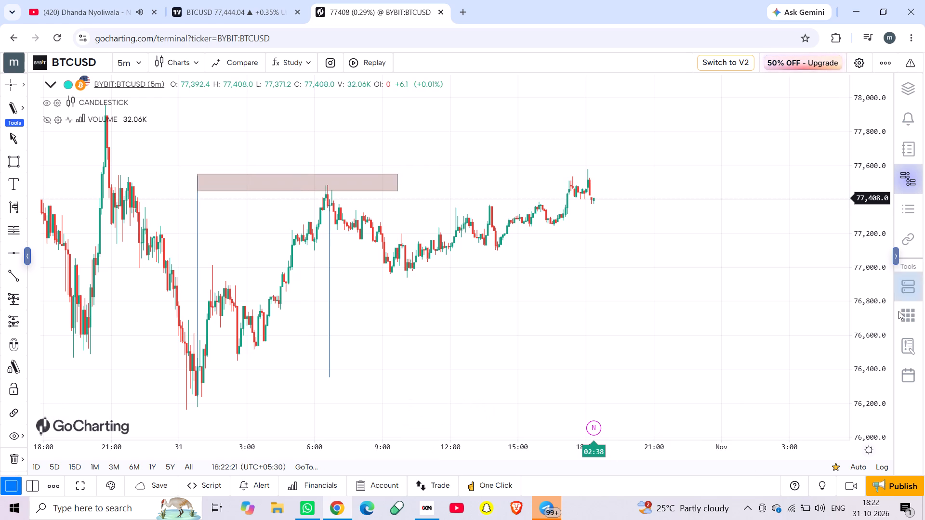
scroll(879, 308, up, 6)
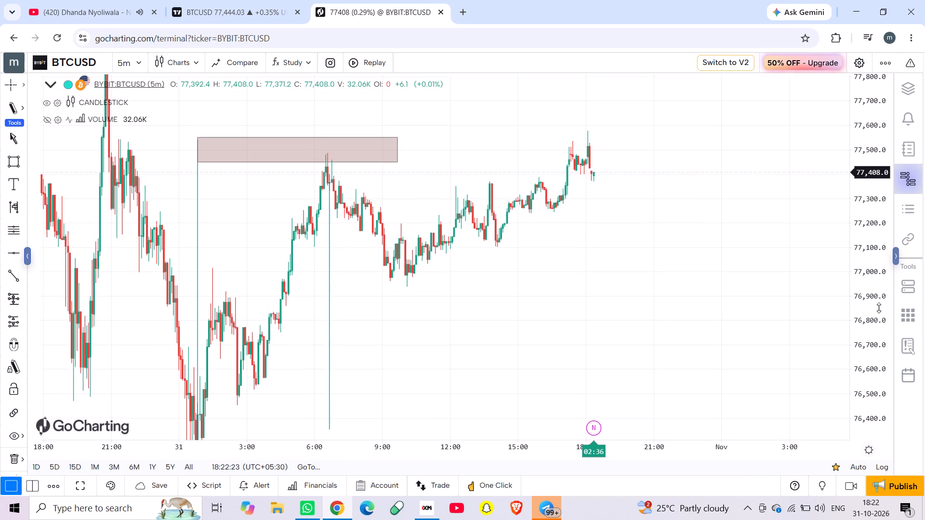
drag(395, 148, 789, 133)
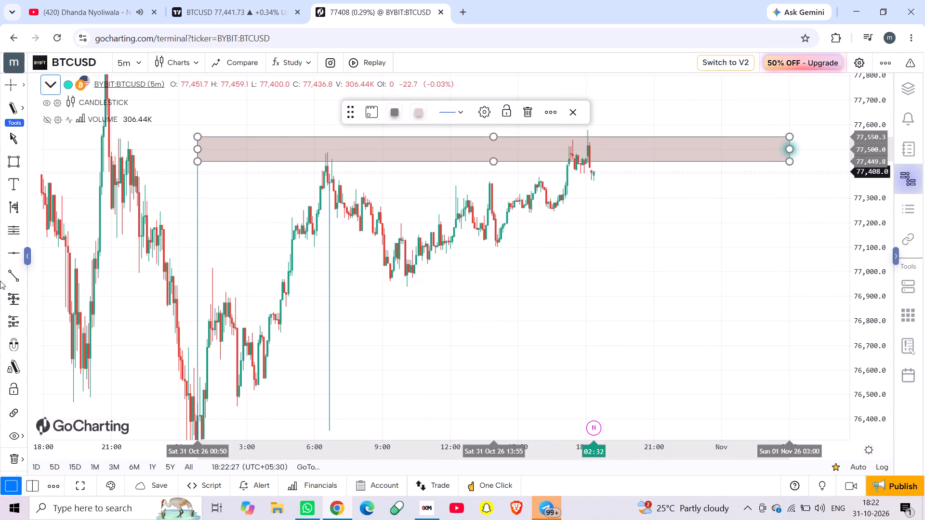
Reload the chart page.
click(56, 39)
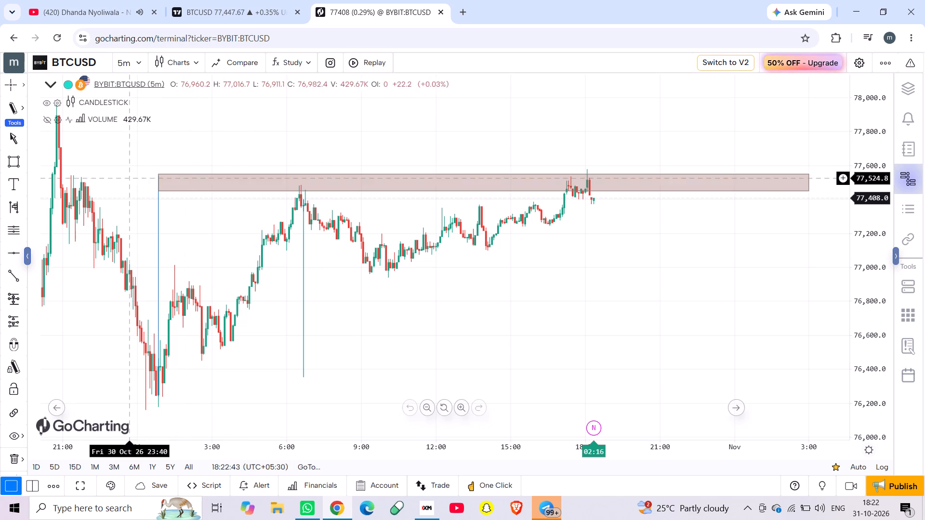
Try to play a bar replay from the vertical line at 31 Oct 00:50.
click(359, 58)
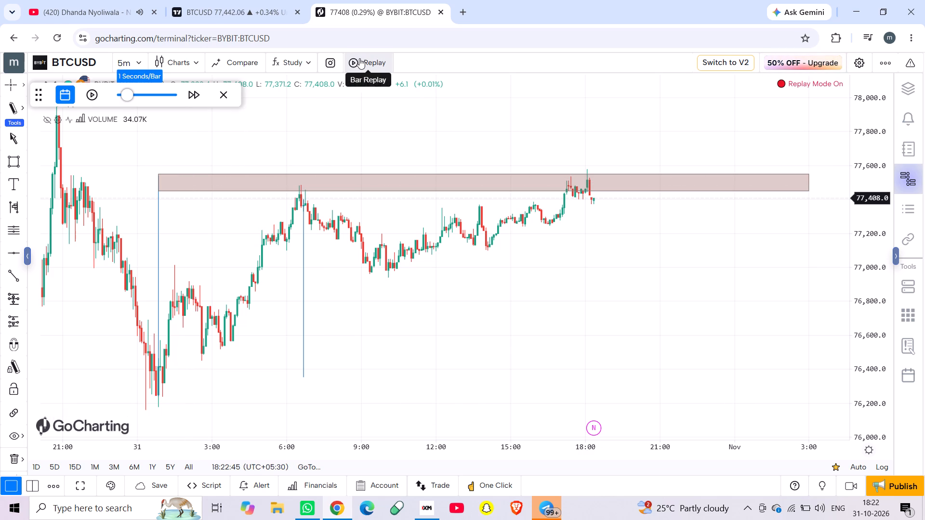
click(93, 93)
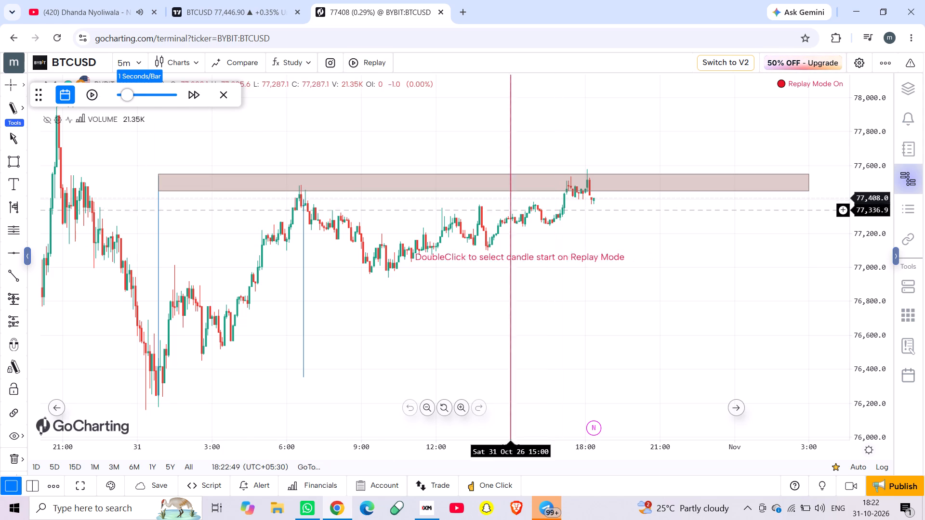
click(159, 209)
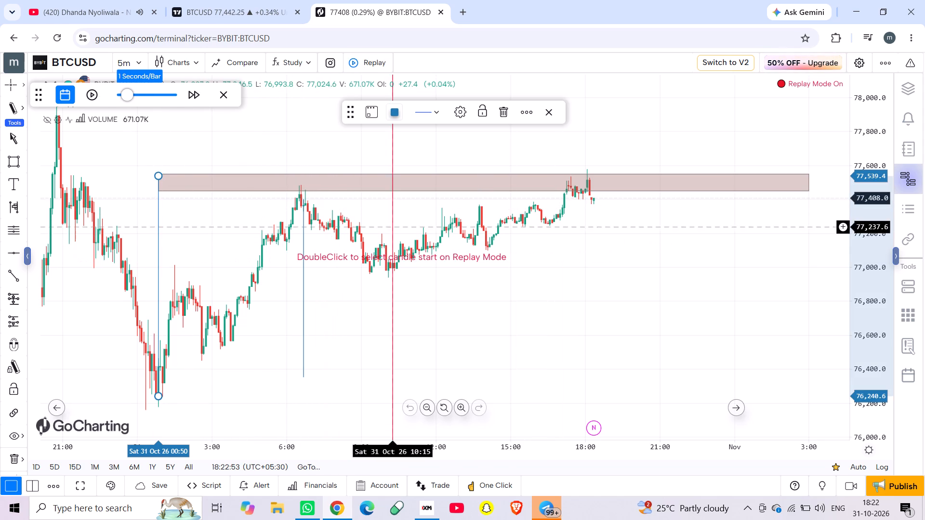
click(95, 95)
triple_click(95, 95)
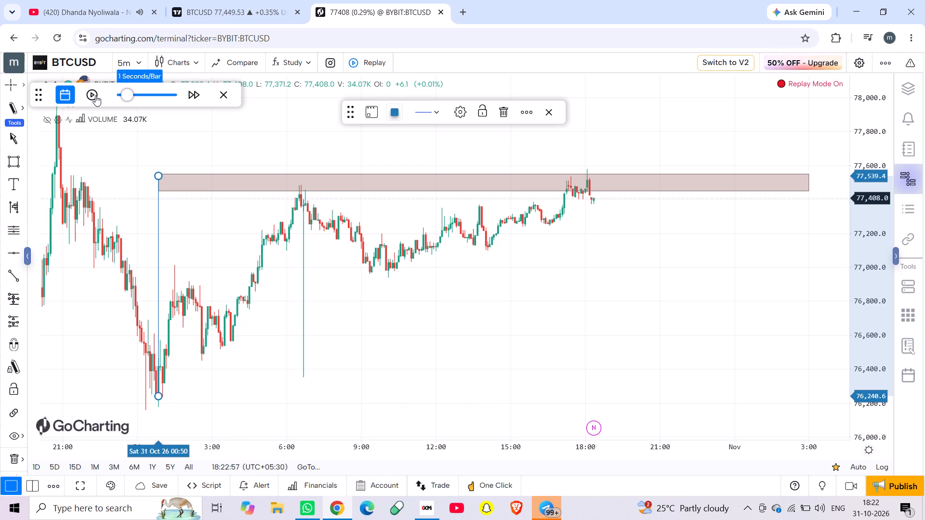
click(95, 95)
Set the bar replay speed to 0.1 seconds per bar, try fast-forwarding, and exit replay mode.
drag(129, 93, 142, 93)
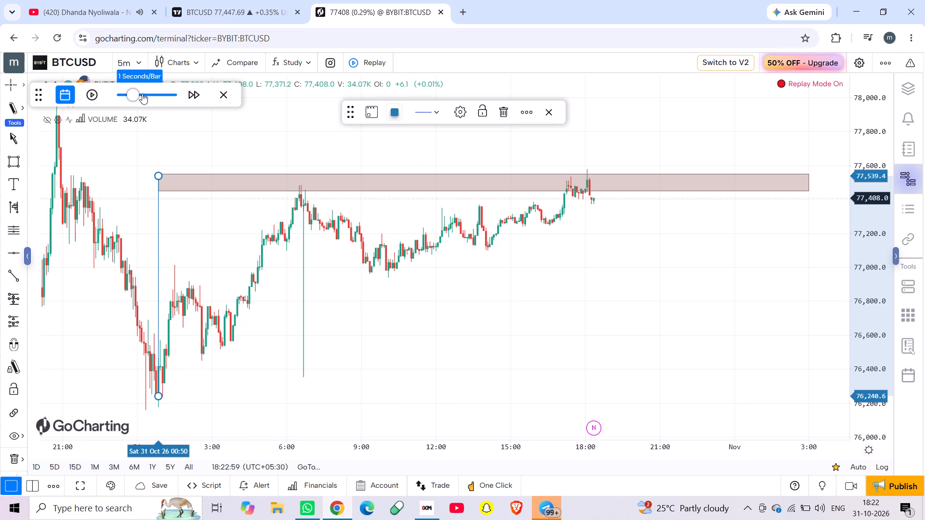
drag(142, 93, 108, 100)
click(194, 94)
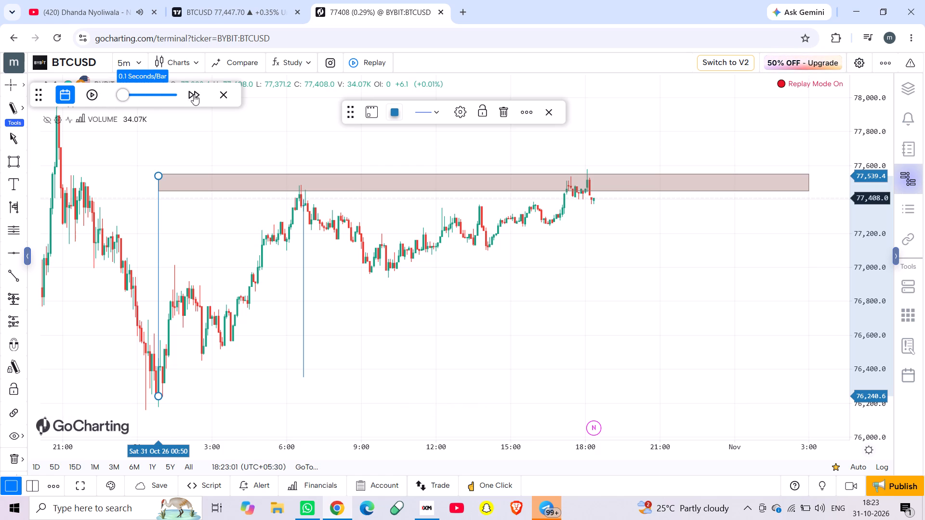
click(225, 91)
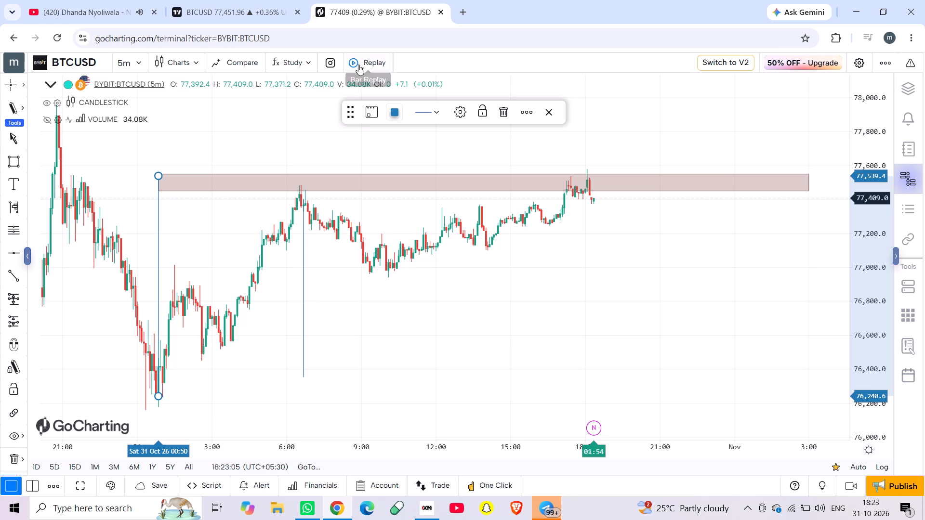
Play a bar replay starting from the candle at about 31 Oct 08:20.
click(360, 60)
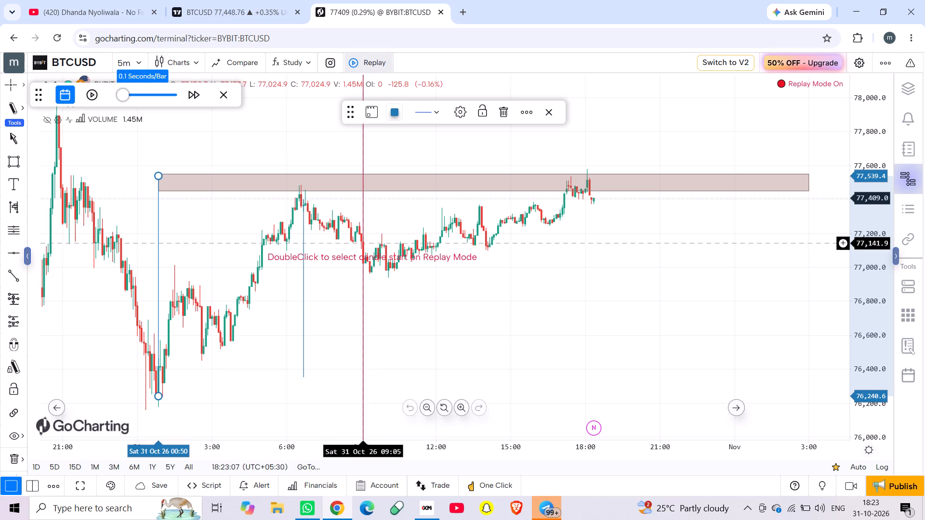
double_click(344, 241)
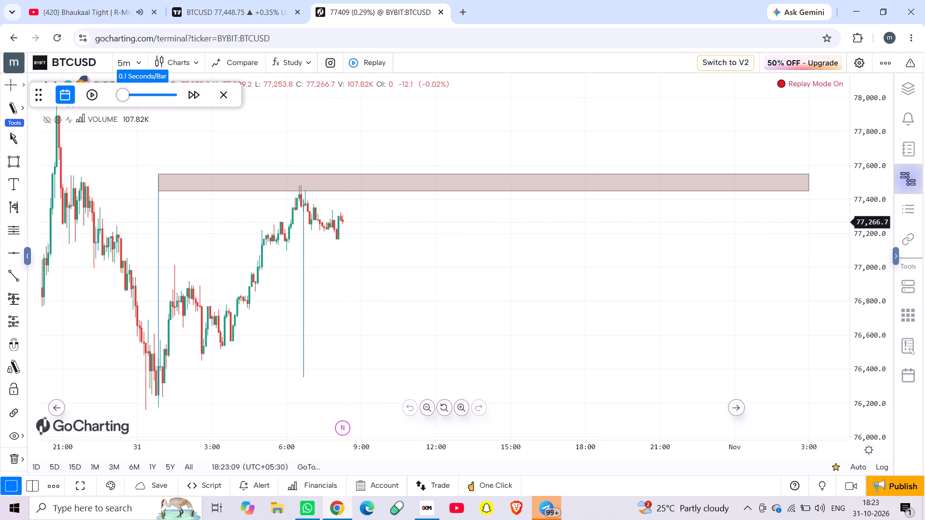
click(91, 93)
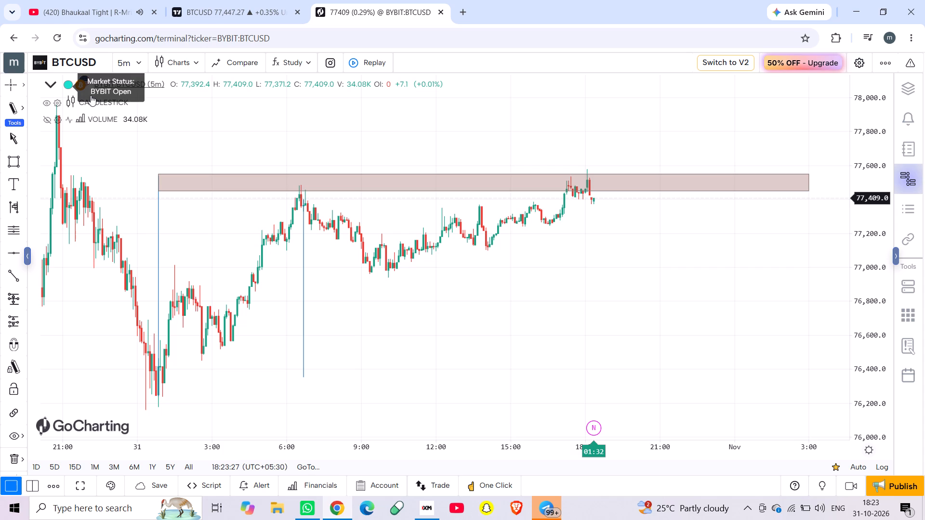
Examine the 31 Oct candles around the 77,550–77,450 rectangle zone, both close up and over the whole day.
scroll(537, 249, up, 1)
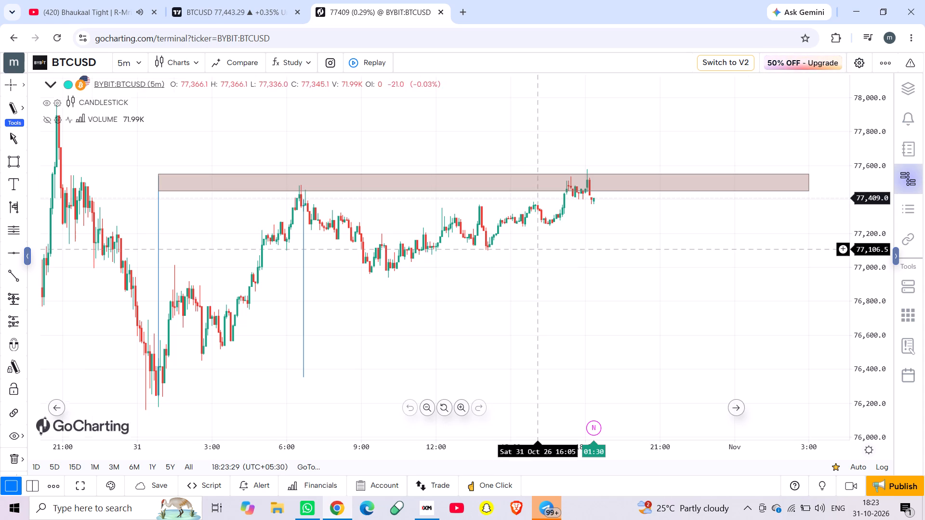
scroll(537, 249, up, 4)
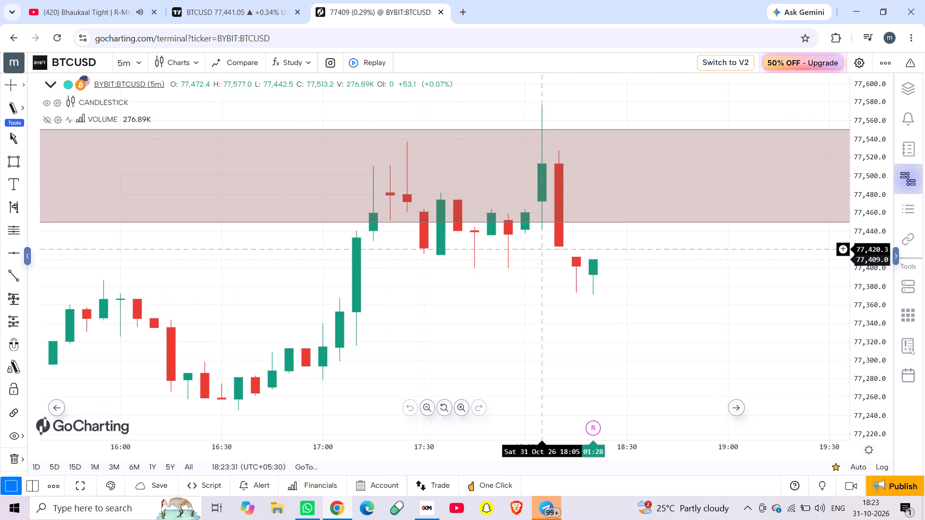
scroll(537, 249, up, 1)
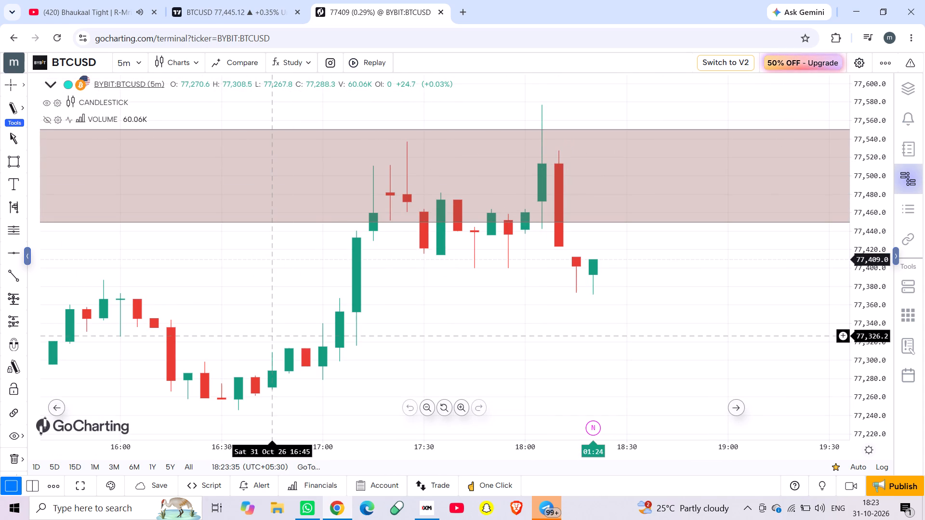
scroll(270, 336, down, 17)
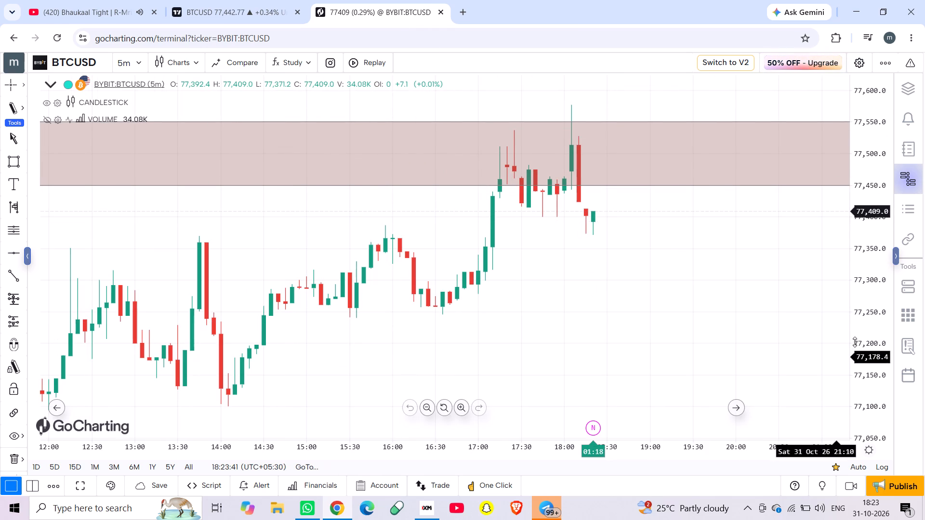
scroll(864, 333, down, 5)
scroll(562, 264, down, 5)
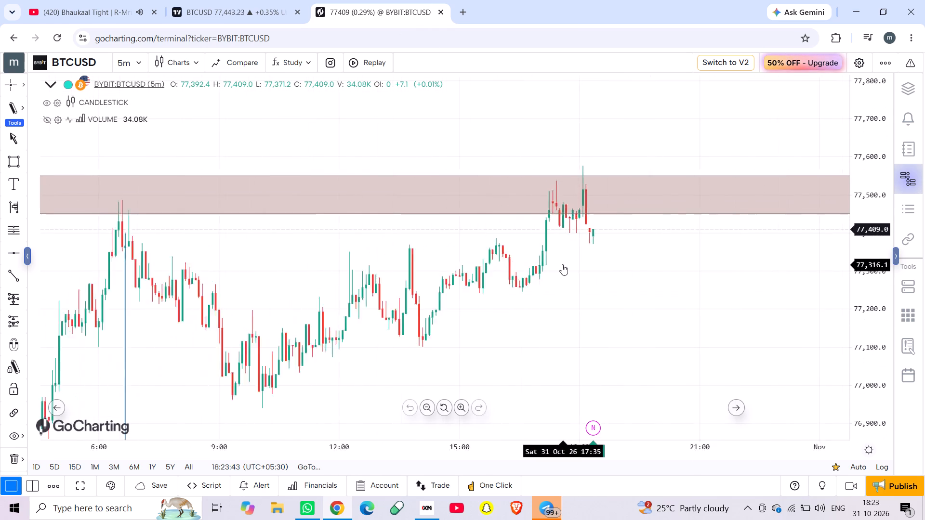
scroll(562, 264, down, 1)
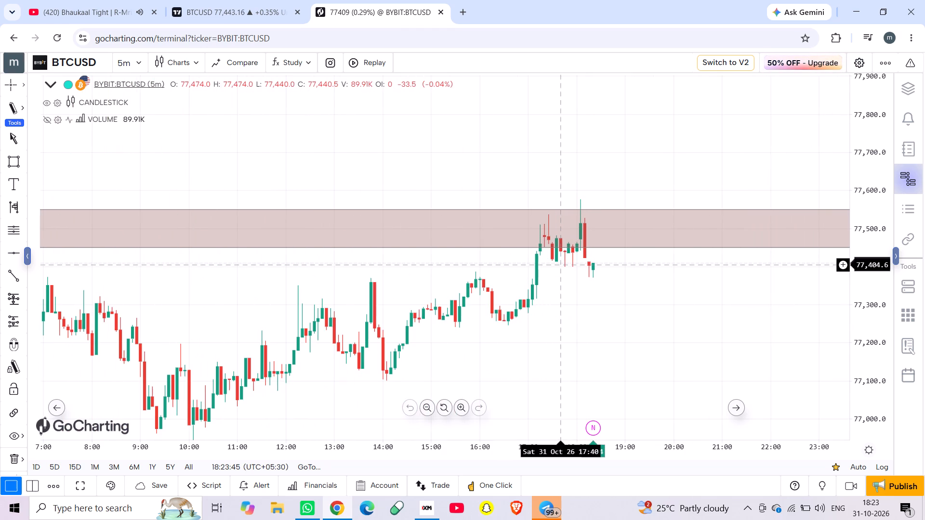
drag(215, 146, 230, 86)
scroll(230, 88, down, 2)
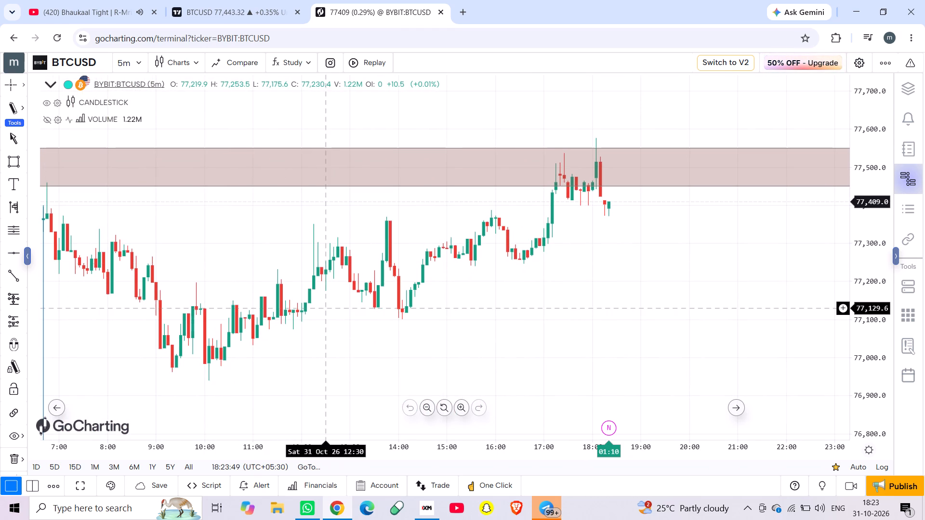
scroll(327, 308, down, 1)
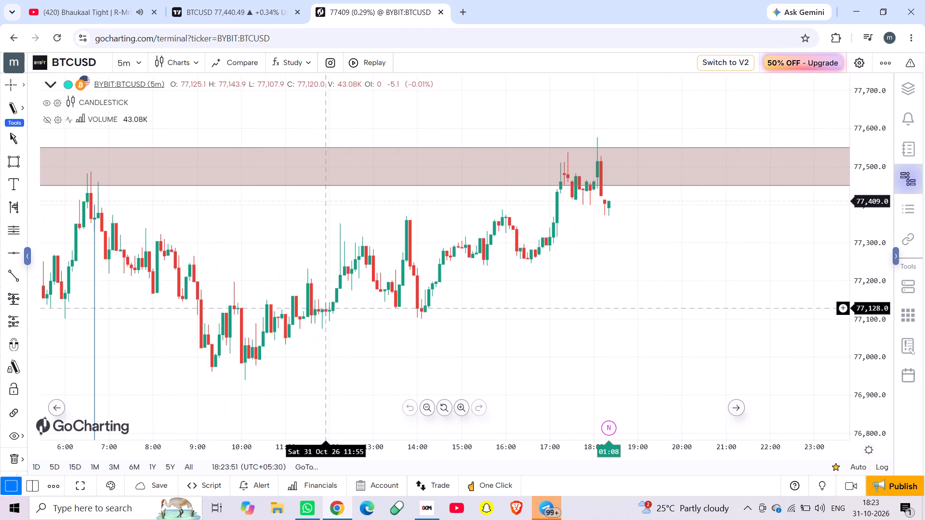
Delete the vertical line at about 06:40 on 31 Oct from the 5-minute chart.
scroll(327, 308, down, 1)
scroll(327, 308, right, 2)
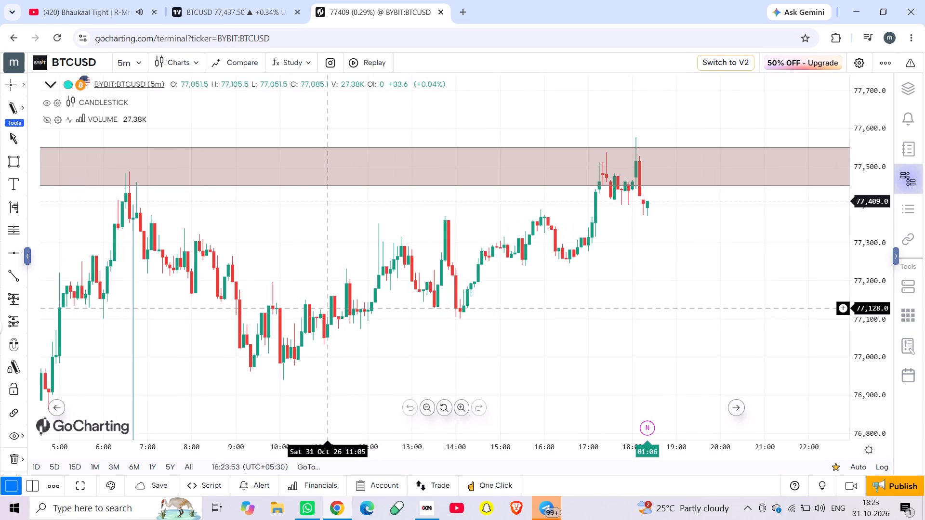
scroll(327, 308, right, 2)
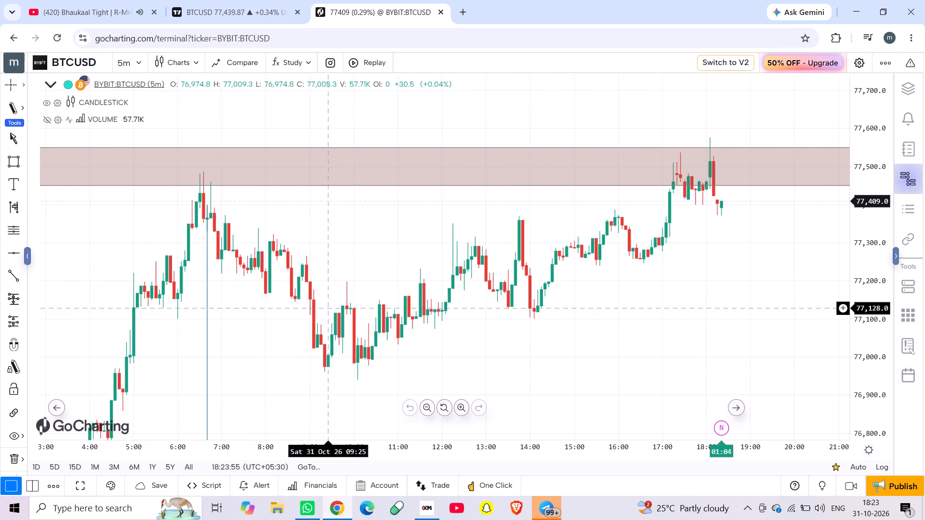
drag(247, 373, 270, 261)
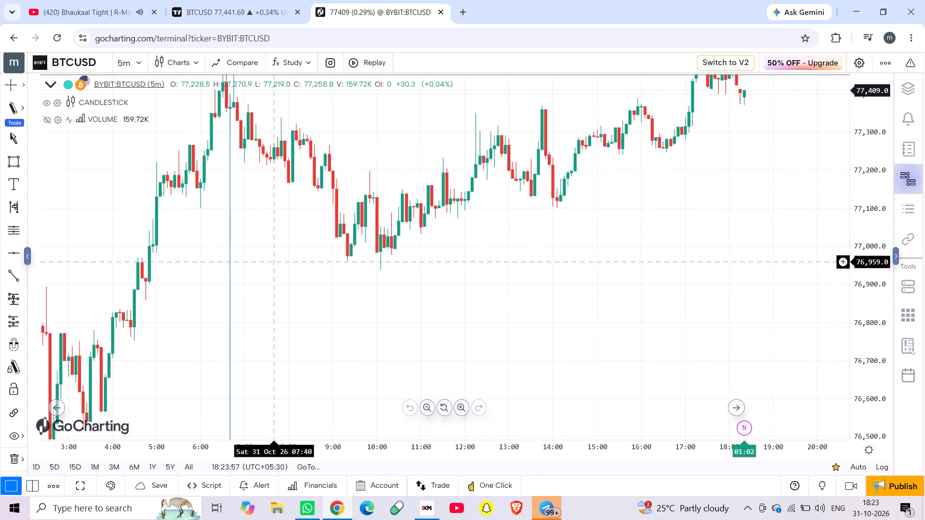
click(231, 255)
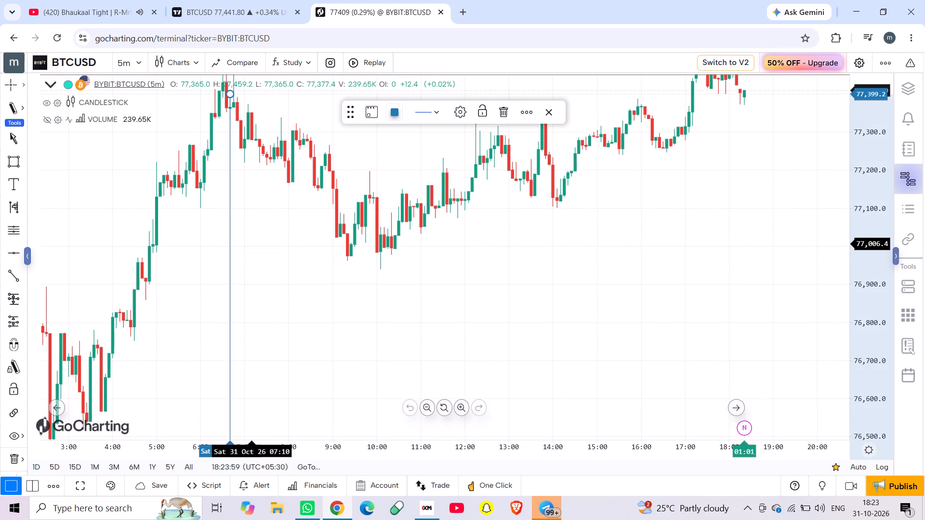
click(504, 112)
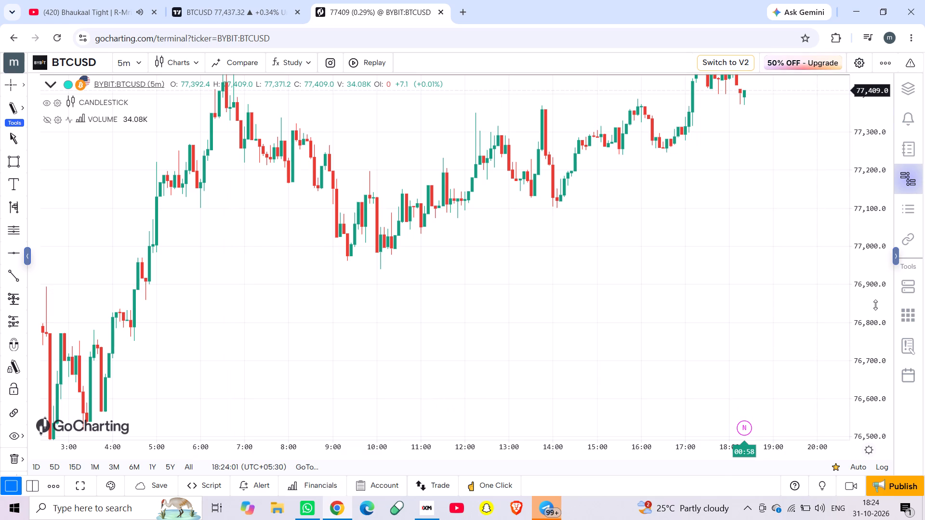
Draw a horizontal line at about 76,161 along the 31 Oct low, beneath the rectangle zone.
scroll(875, 305, down, 7)
scroll(506, 227, down, 7)
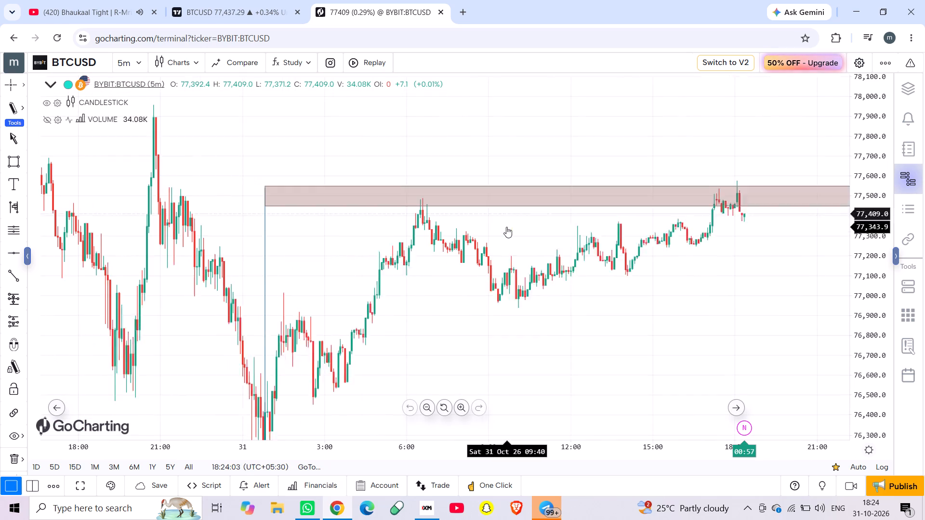
scroll(506, 227, down, 1)
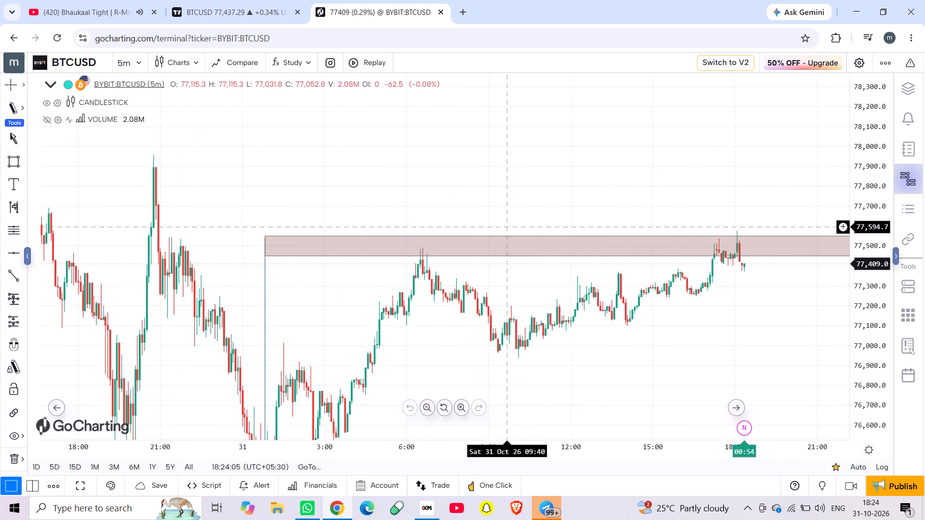
scroll(877, 358, down, 10)
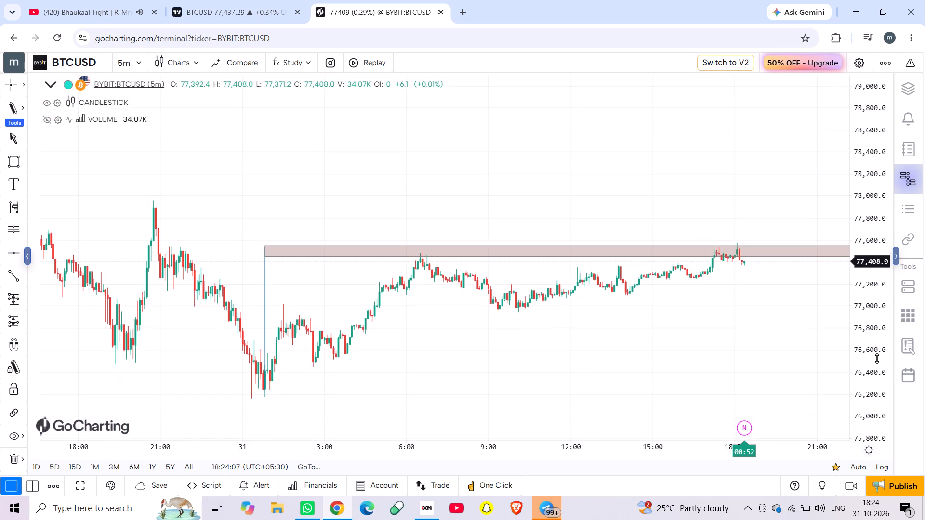
scroll(562, 294, down, 3)
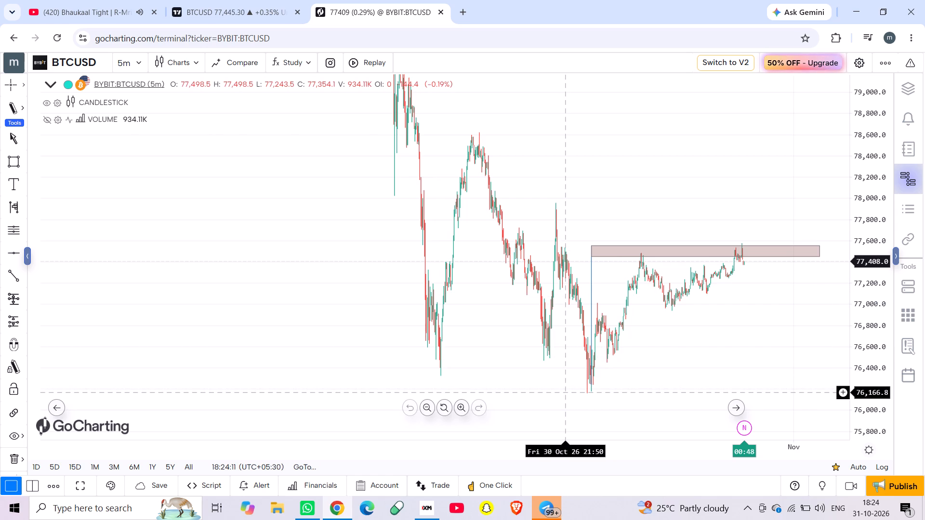
click(11, 253)
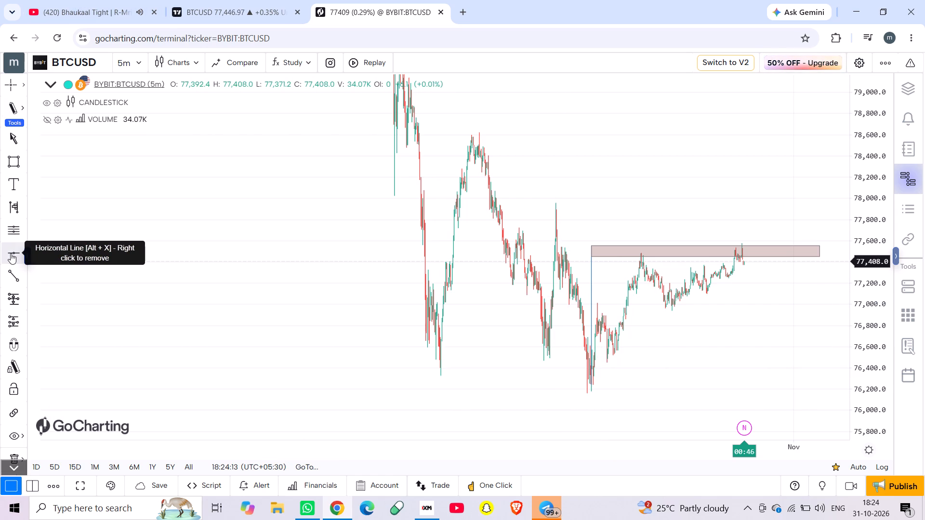
click(11, 253)
click(11, 253)
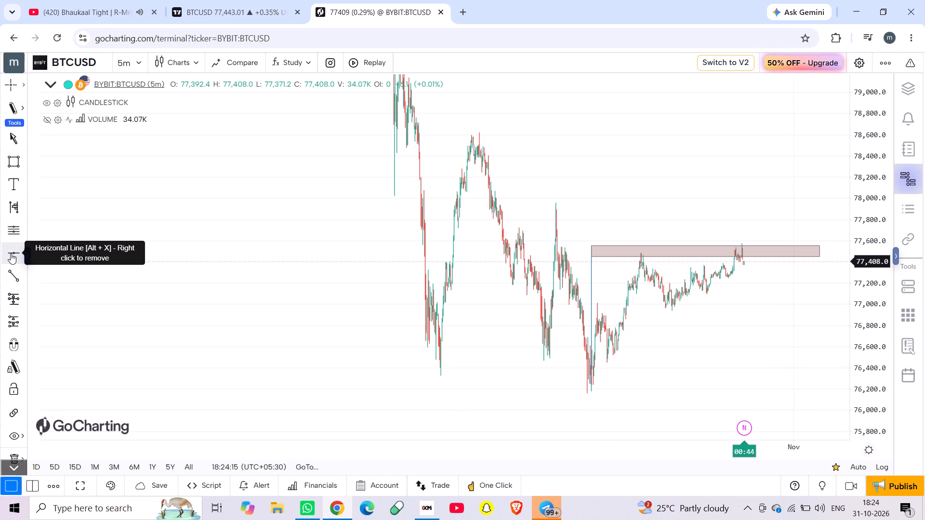
click(396, 392)
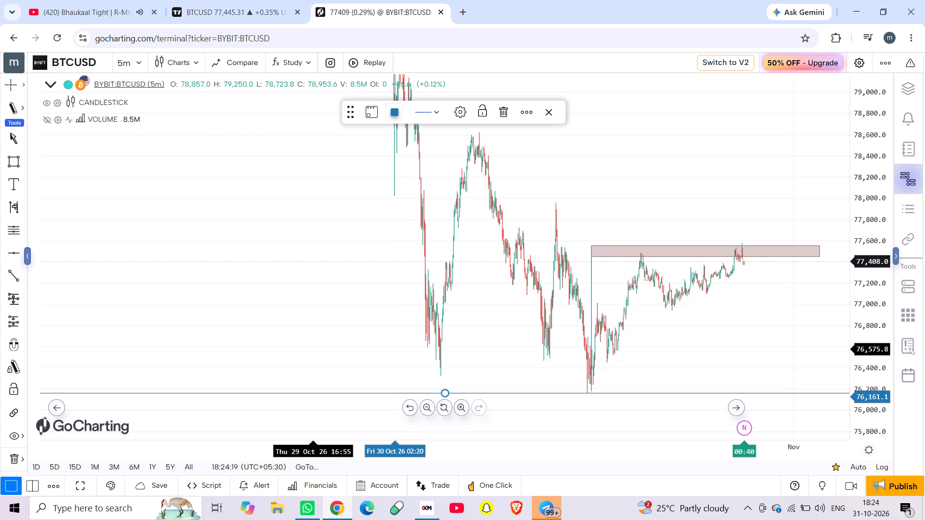
Switch the chart to the 15-minute timeframe and review the October price action down to the 76,161 horizontal line.
scroll(313, 349, down, 6)
scroll(313, 349, right, 3)
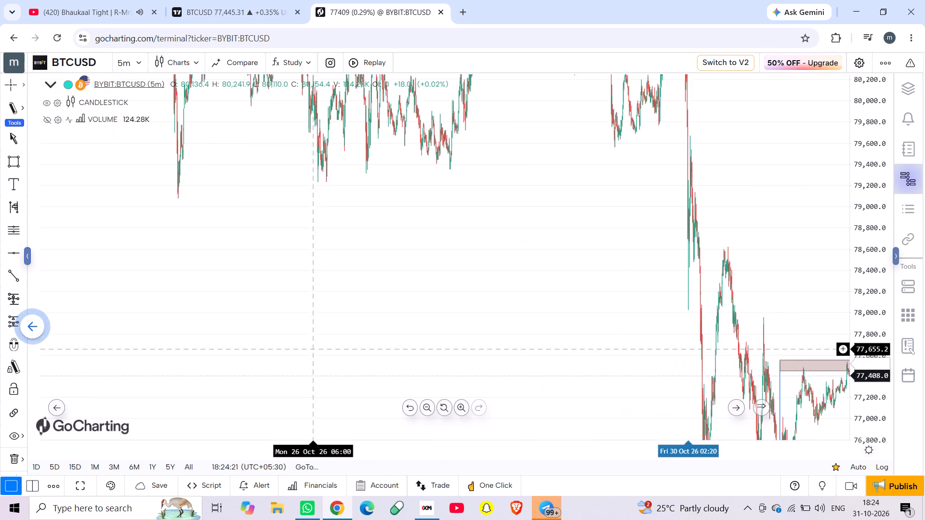
drag(317, 378, 410, 188)
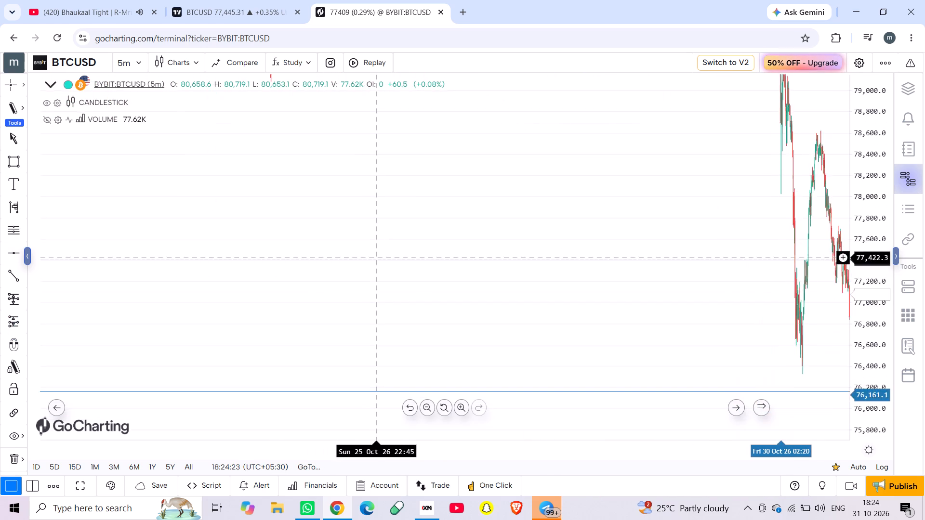
drag(410, 188, 542, 218)
scroll(542, 218, down, 5)
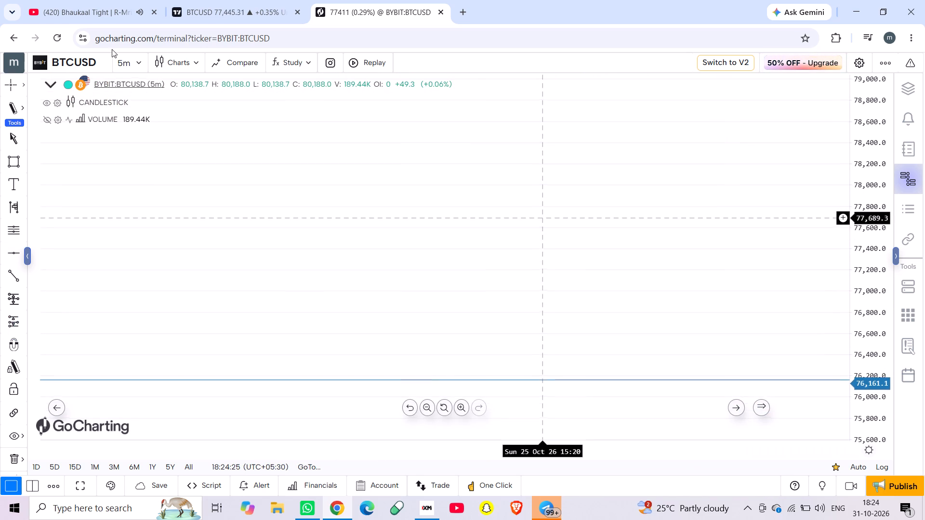
click(127, 62)
click(83, 286)
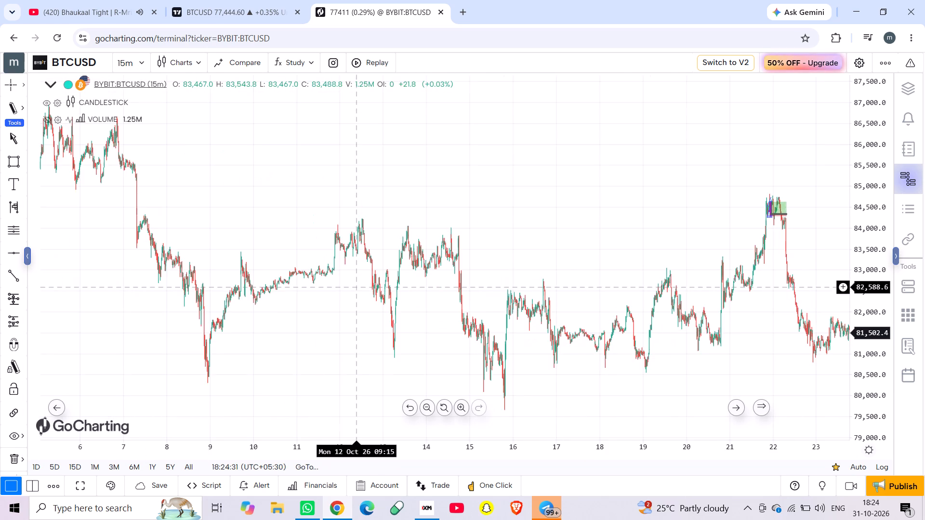
scroll(356, 286, up, 10)
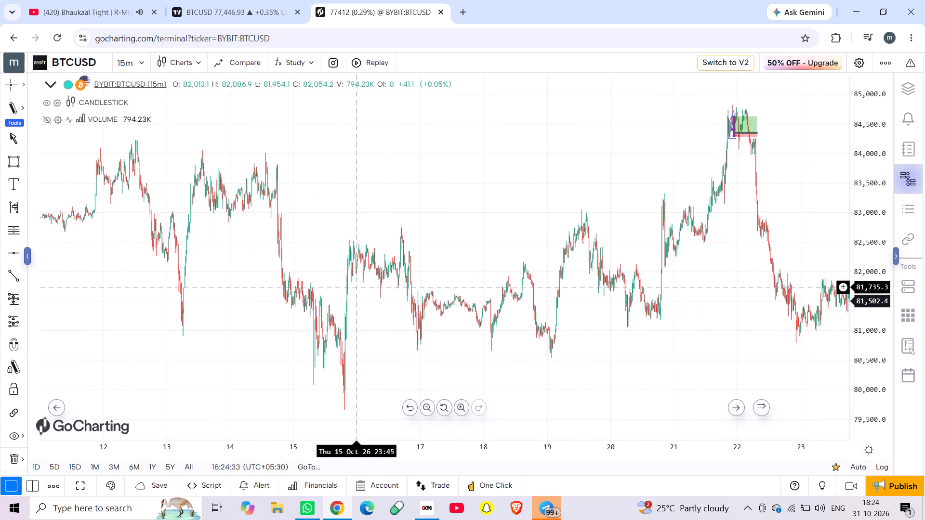
drag(615, 253, 161, 221)
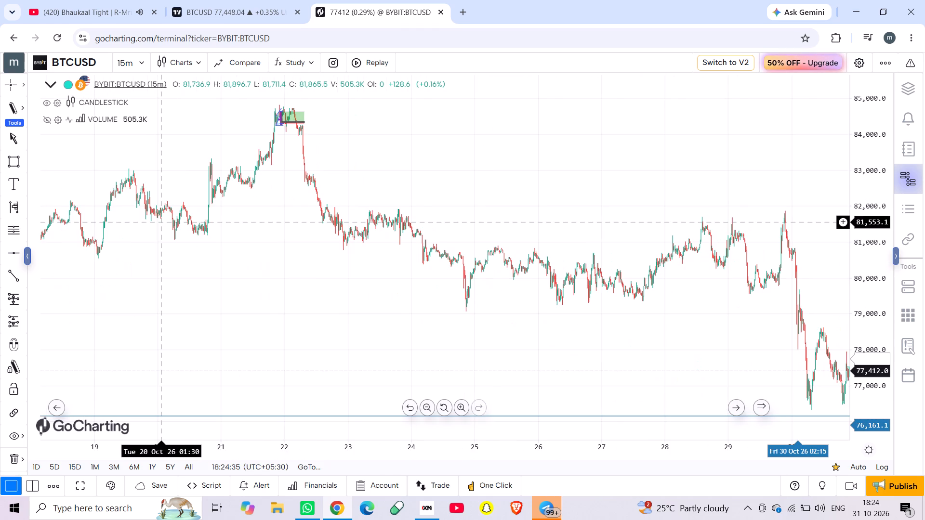
scroll(435, 287, left, 6)
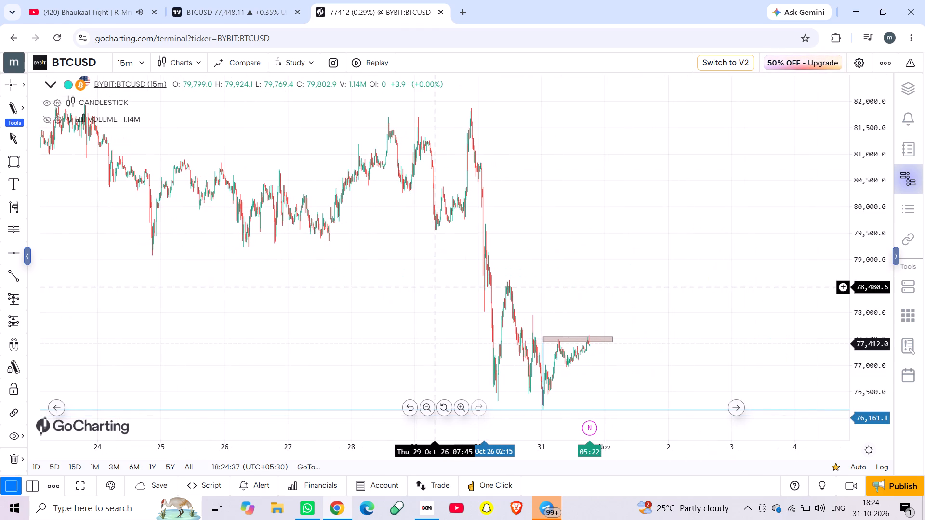
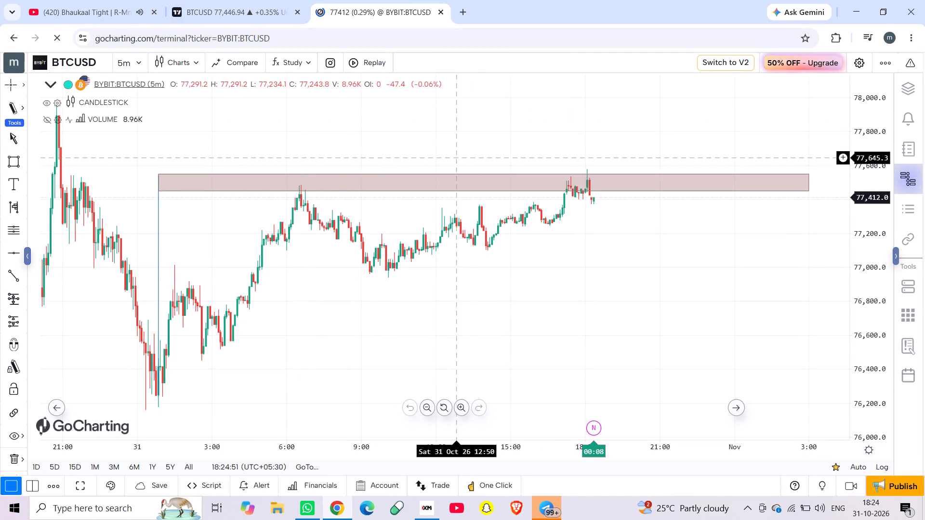
Move the vertical trend line from the rectangle zone's start to the 30 Oct 07:25 low, with its base at about 76,326.
scroll(457, 157, right, 4)
scroll(457, 157, down, 1)
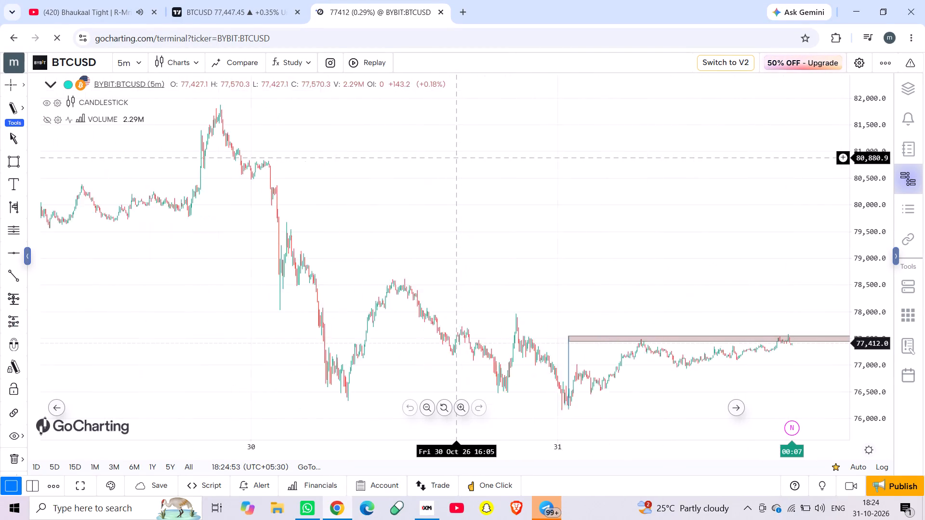
scroll(457, 157, down, 1)
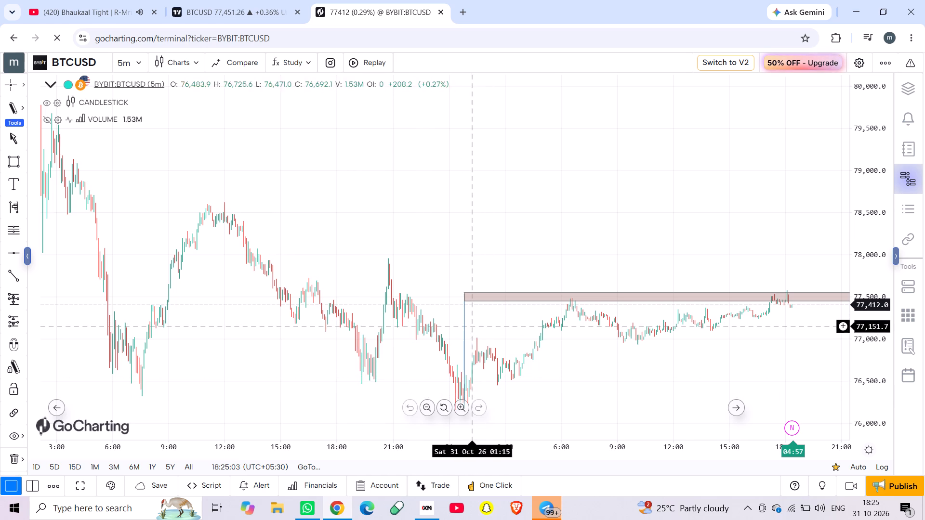
drag(465, 327, 473, 328)
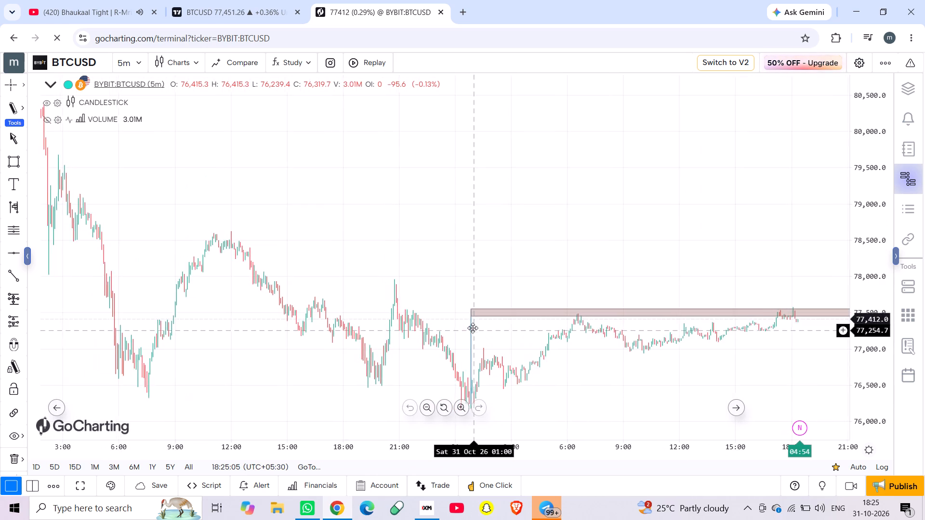
drag(473, 328, 472, 328)
drag(471, 330, 113, 296)
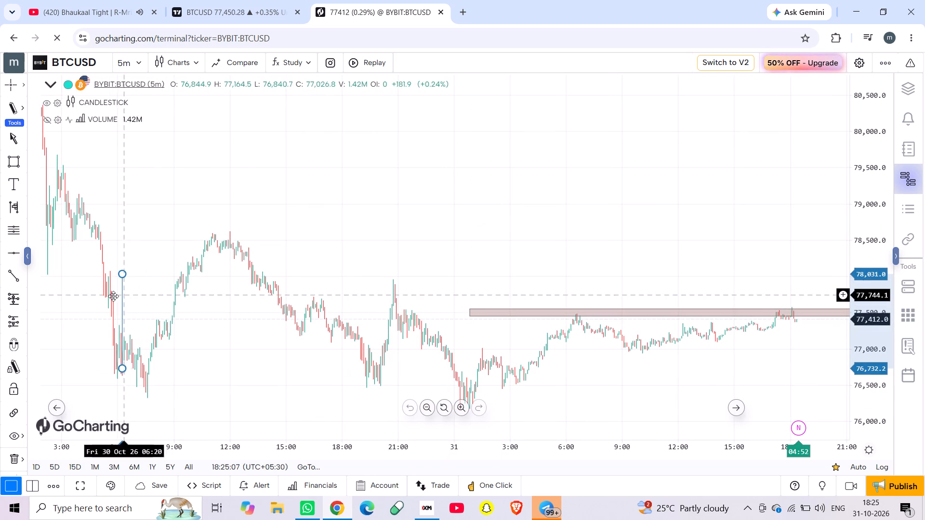
drag(113, 296, 145, 324)
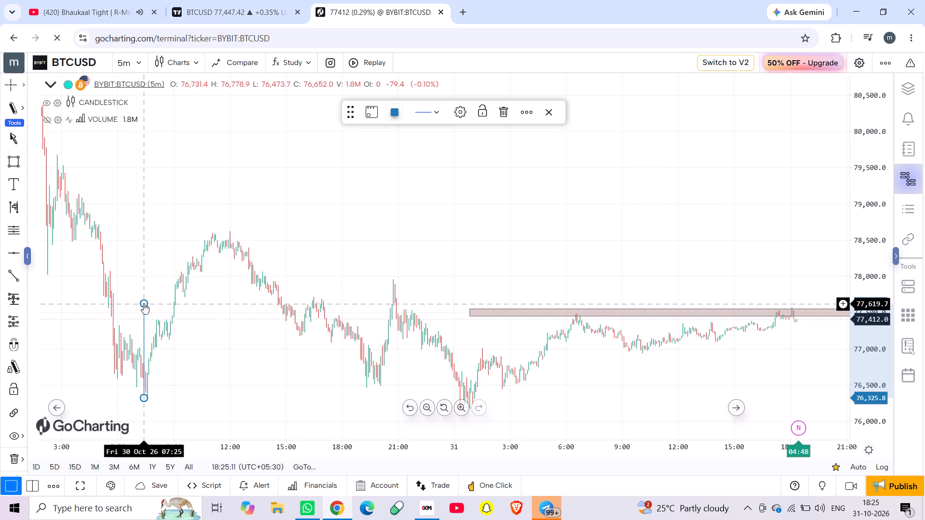
Extend the vertical line's upper end to about 78,565, level with the 30 Oct midday swing high.
drag(144, 303, 144, 245)
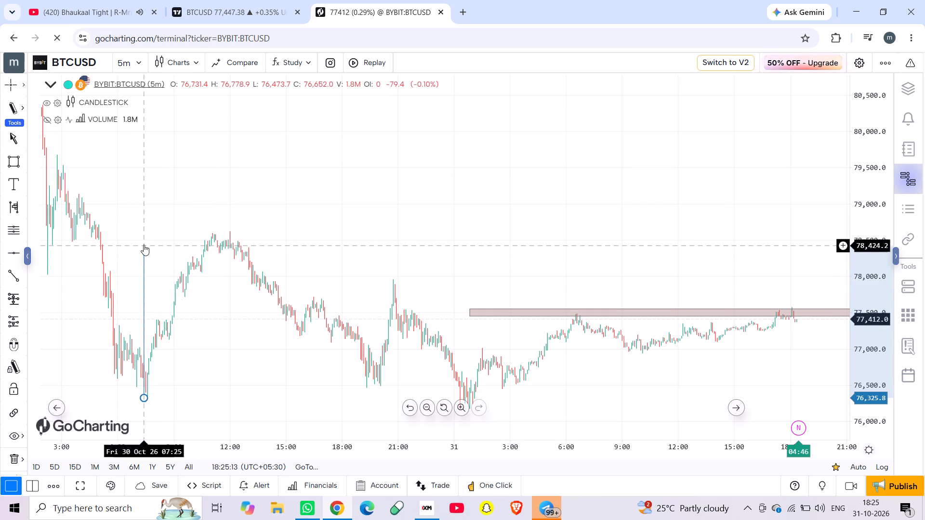
drag(144, 245, 142, 238)
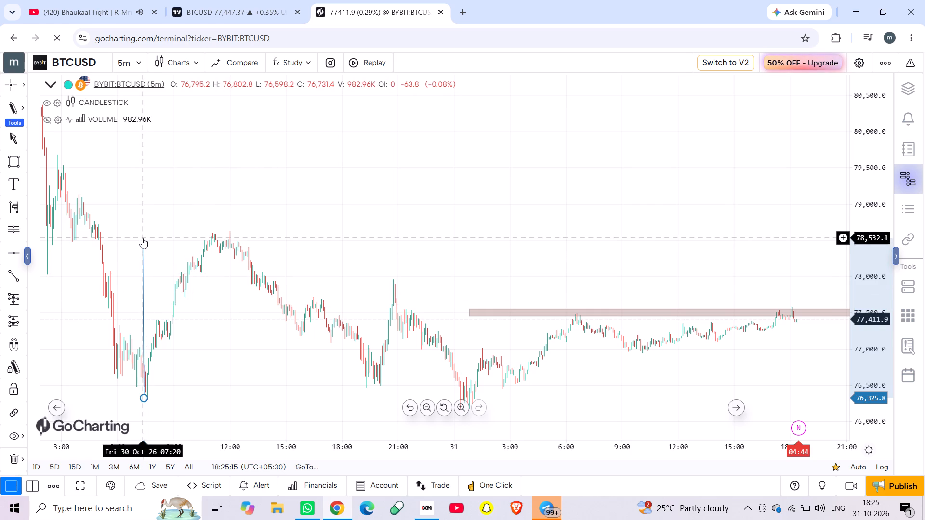
drag(142, 238, 144, 238)
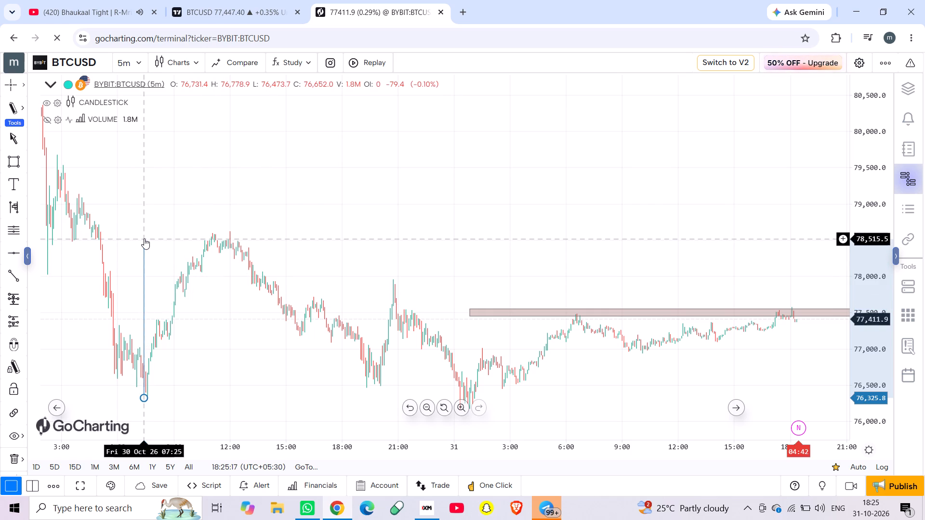
drag(144, 238, 144, 235)
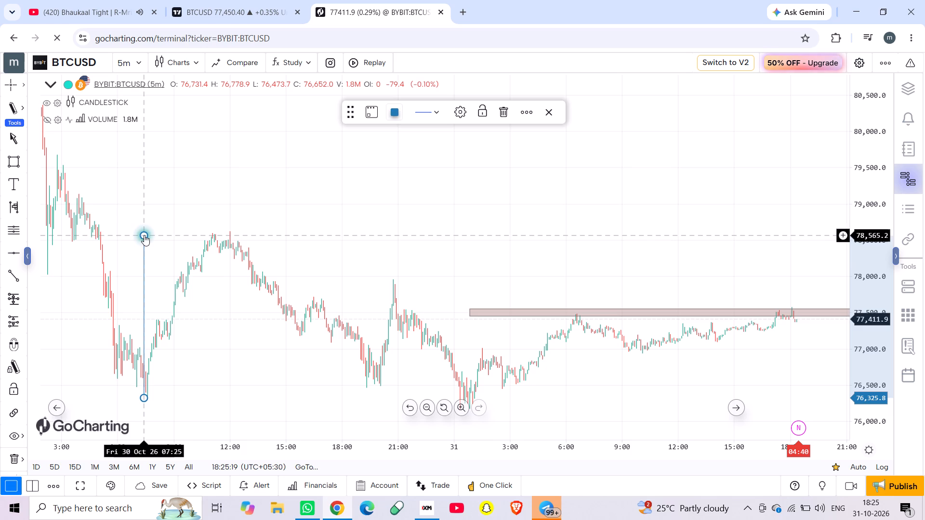
Move the extended vertical line to the 31 Oct low, spanning about 76,170 to 78,409.
drag(144, 271, 273, 261)
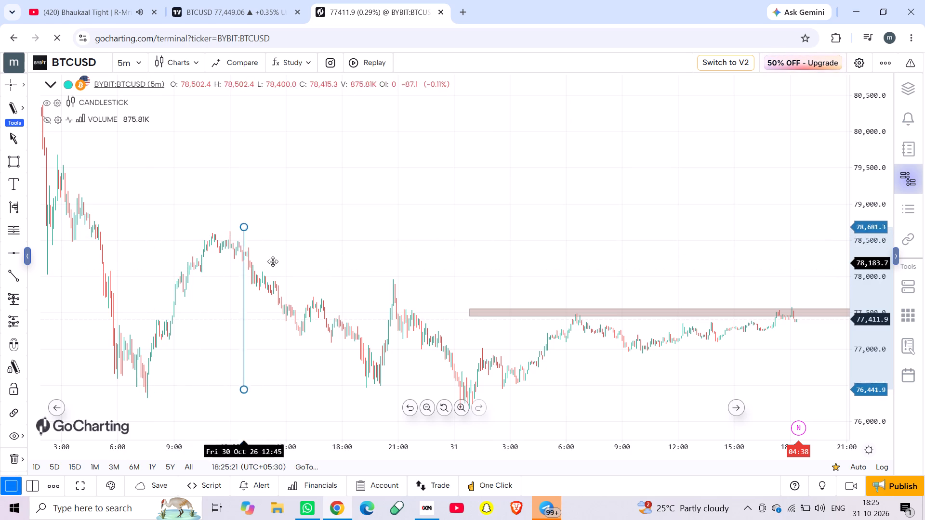
drag(273, 261, 450, 263)
drag(377, 269, 372, 166)
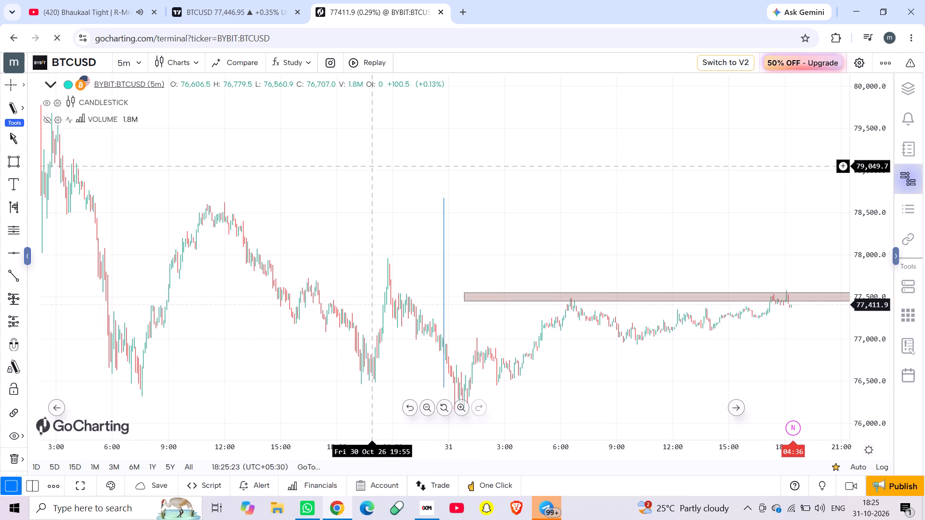
scroll(886, 352, down, 1)
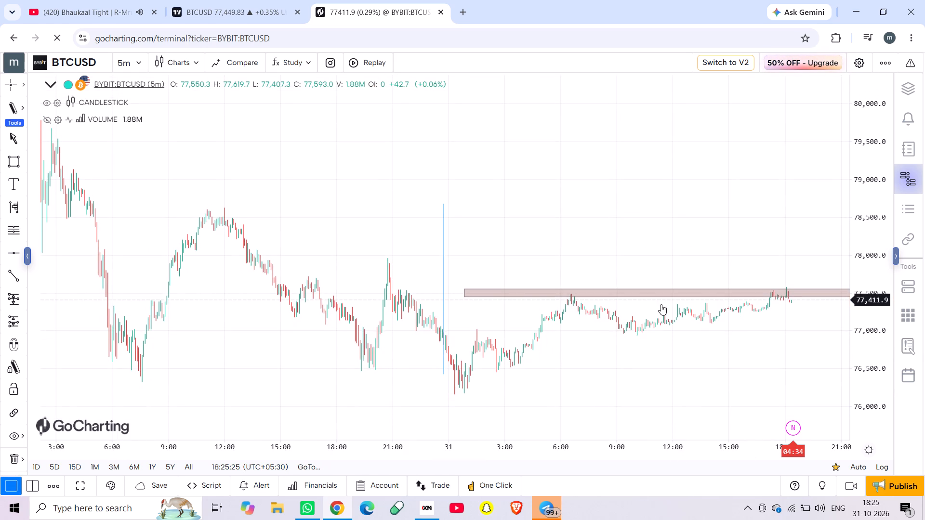
drag(445, 258, 459, 263)
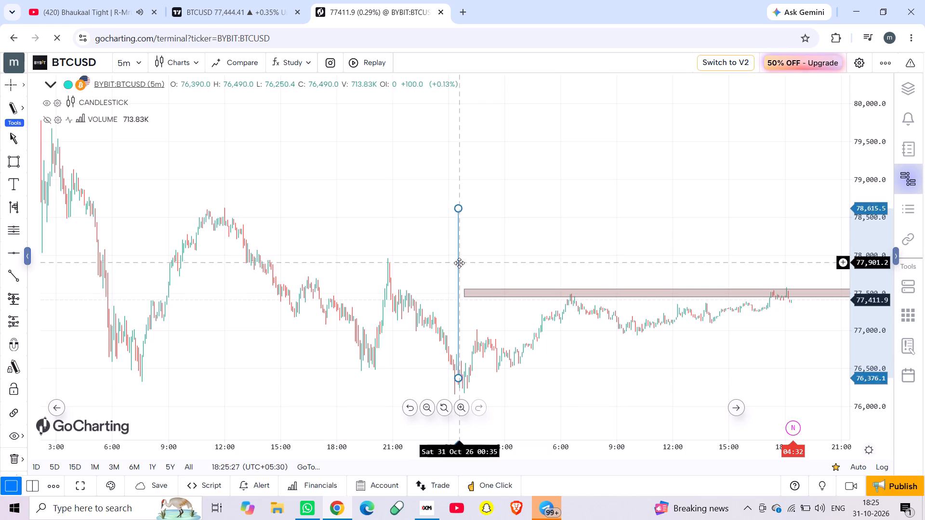
drag(459, 263, 464, 278)
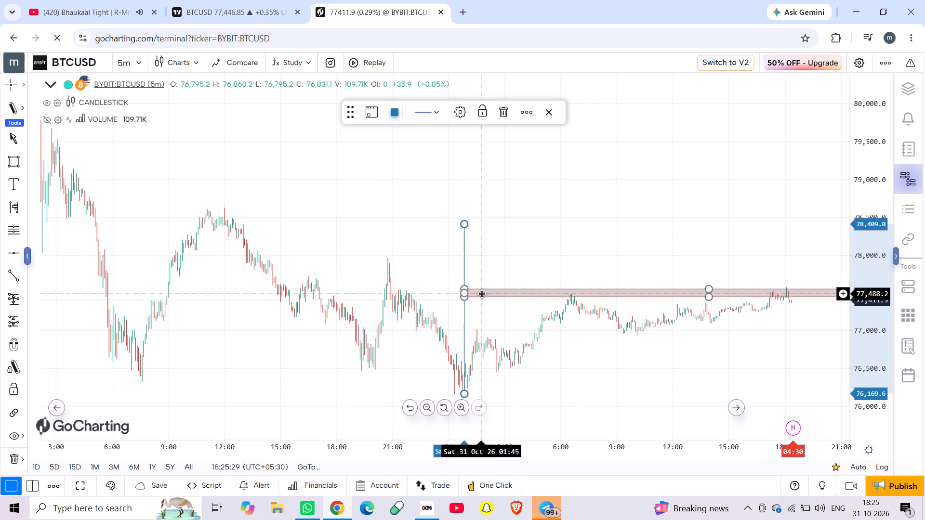
Move the rectangle zone up to the top of the vertical line, covering about 78,300 to 78,400.
drag(486, 296, 485, 233)
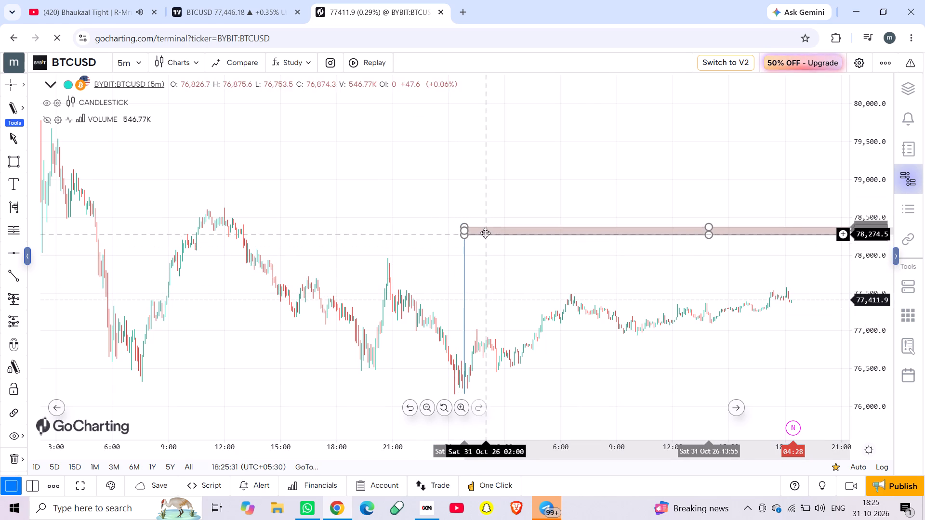
drag(485, 233, 481, 232)
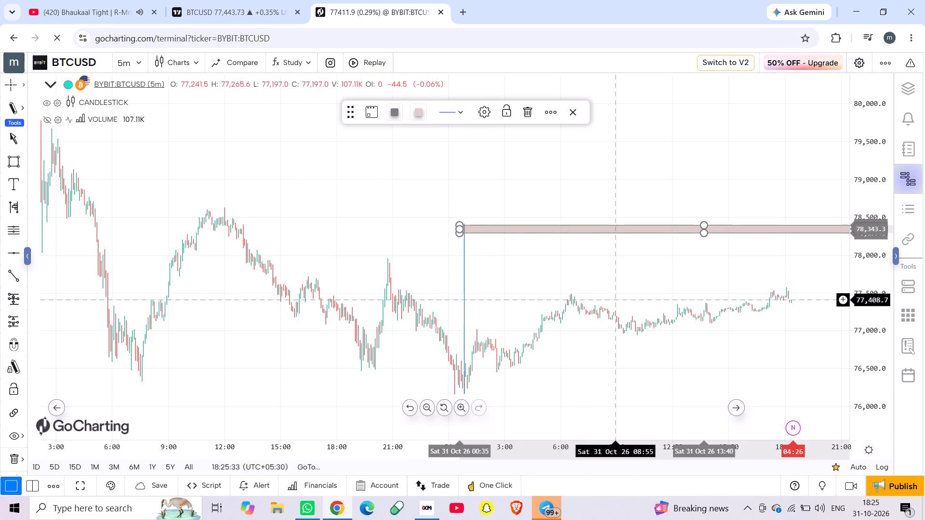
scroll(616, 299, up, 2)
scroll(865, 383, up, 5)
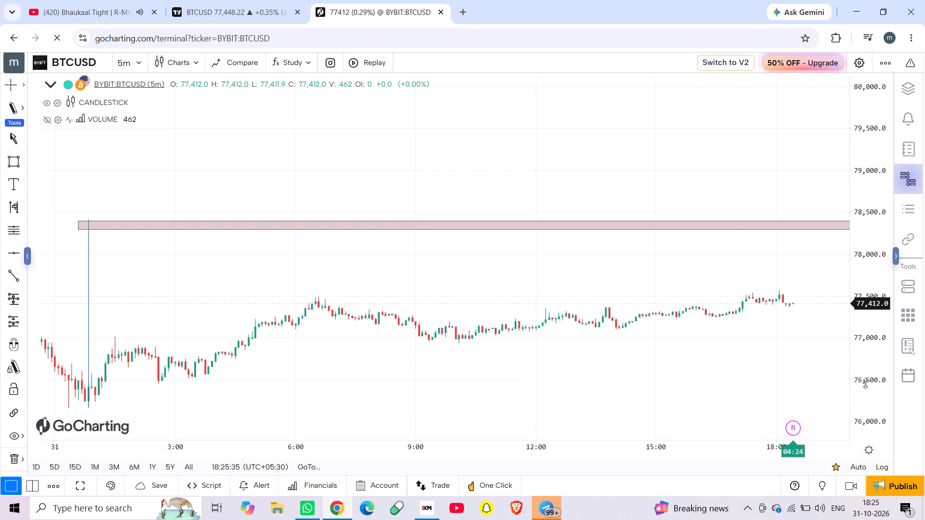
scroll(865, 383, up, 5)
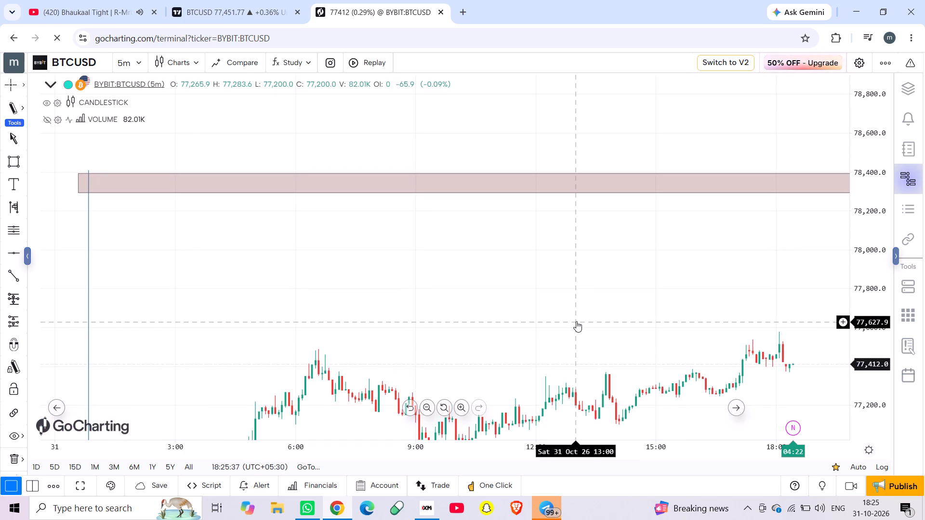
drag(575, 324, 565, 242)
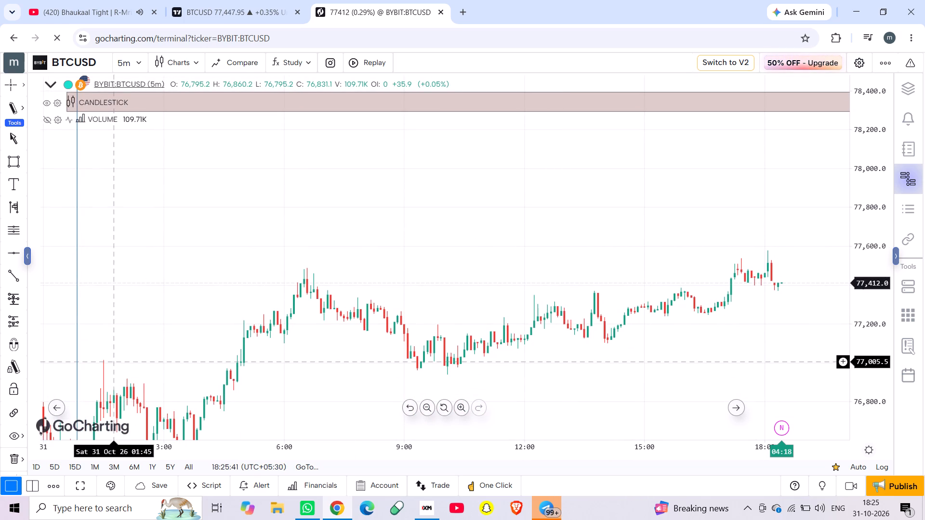
Open the recently added Kuro app.
click(9, 515)
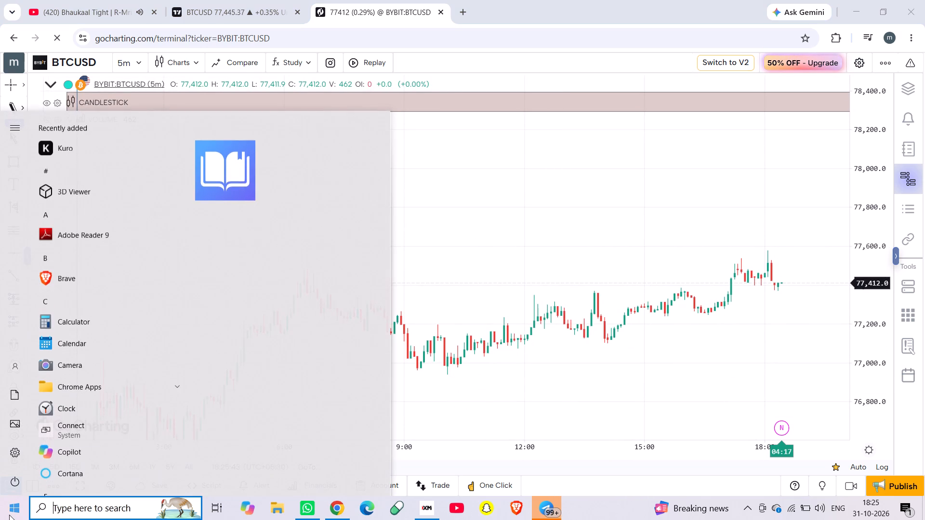
click(79, 149)
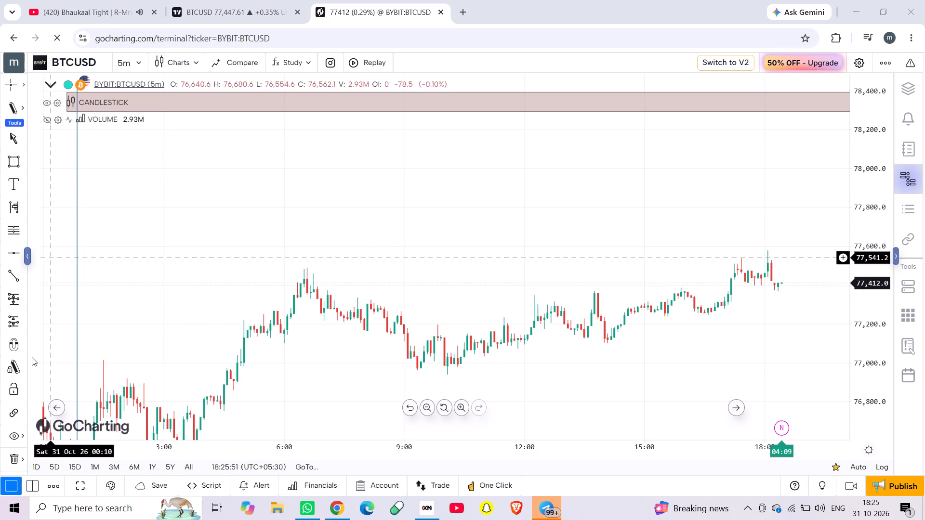
click(5, 513)
click(60, 143)
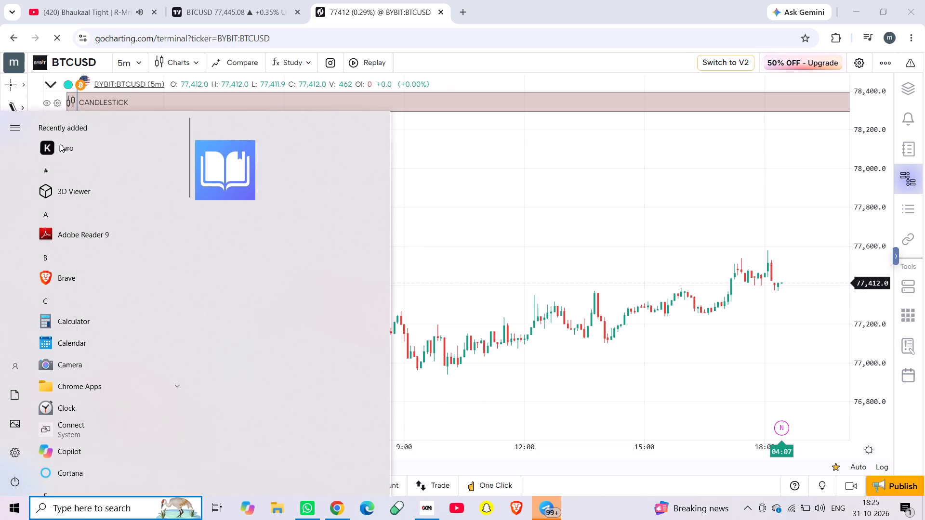
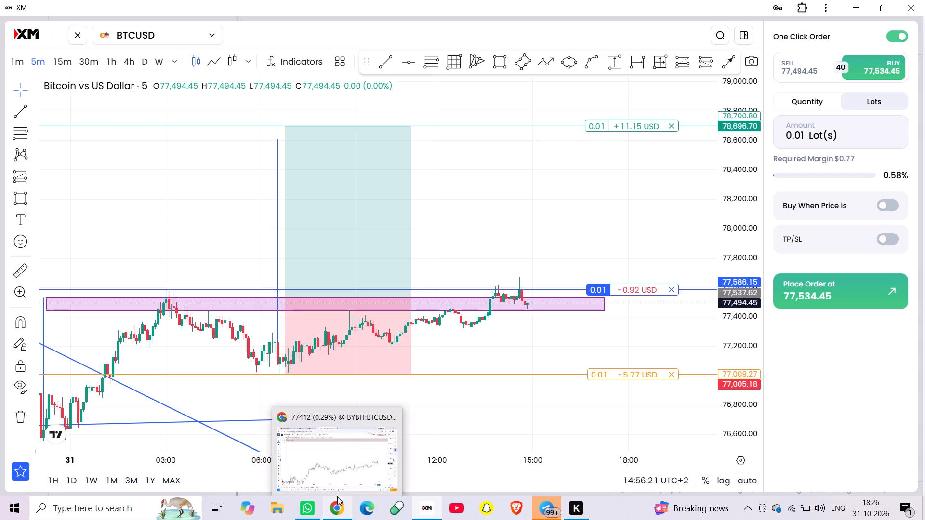
Switch to the GoCharting BYBIT:BTCUSD chart and draw a horizontal line at about 76,307, along the 30 Oct morning low.
click(337, 510)
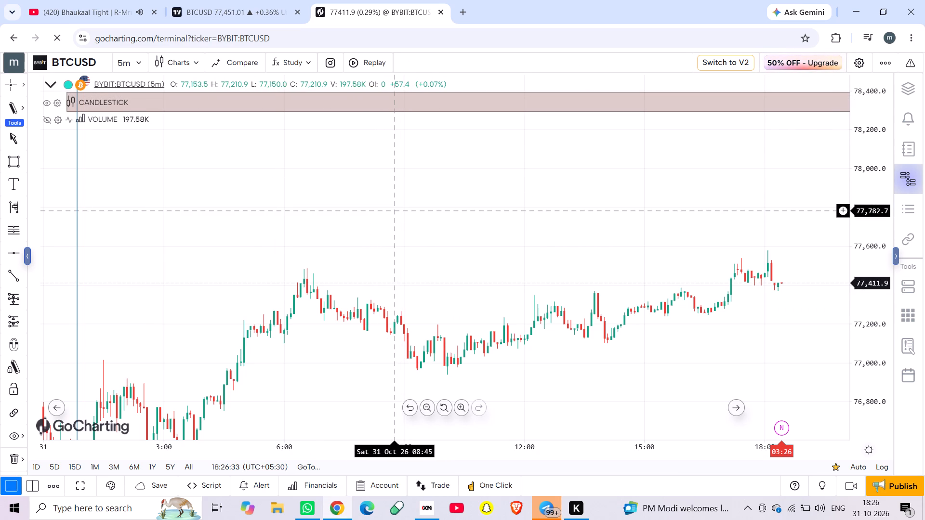
scroll(216, 165, down, 1)
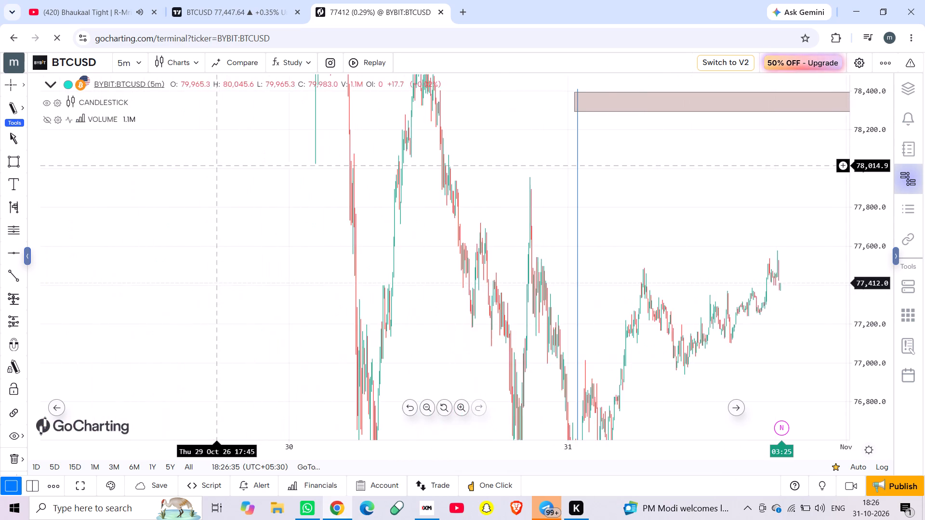
scroll(216, 165, down, 1)
scroll(860, 361, down, 5)
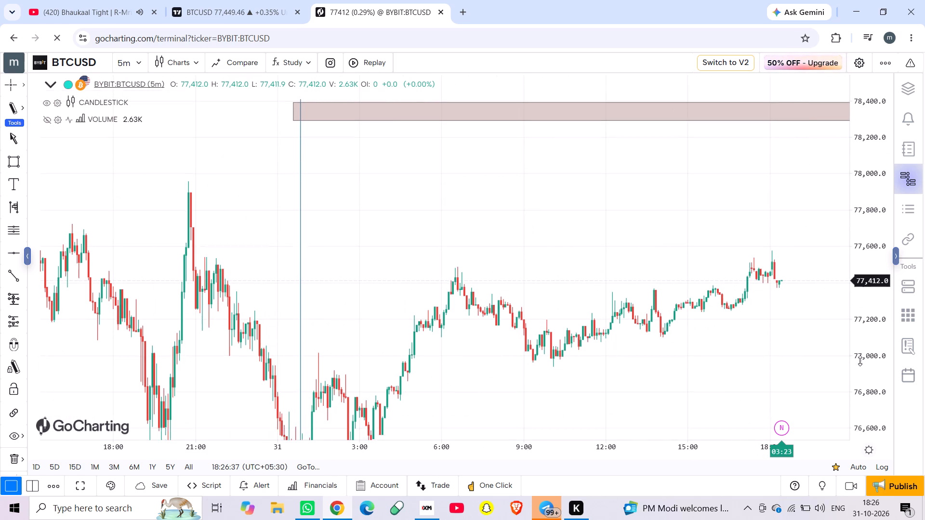
scroll(860, 361, down, 3)
scroll(581, 240, down, 1)
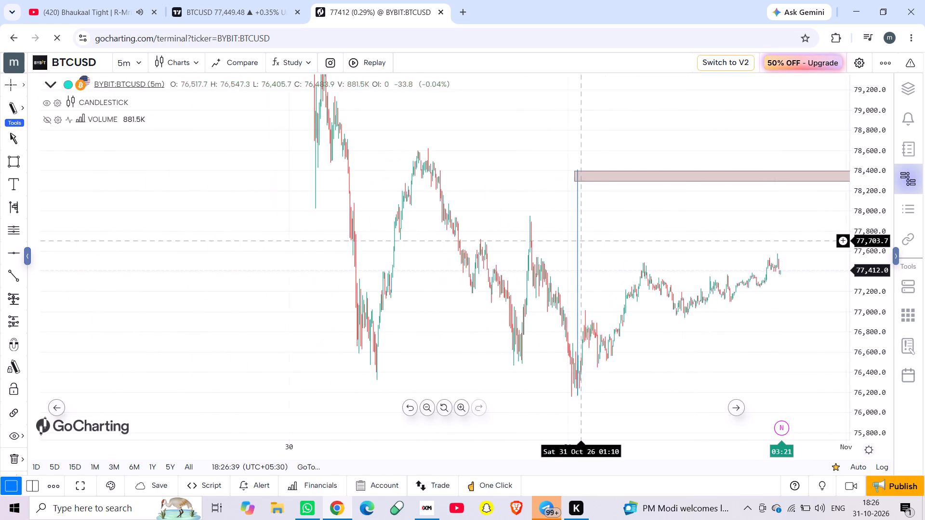
scroll(581, 240, down, 1)
drag(373, 150, 564, 158)
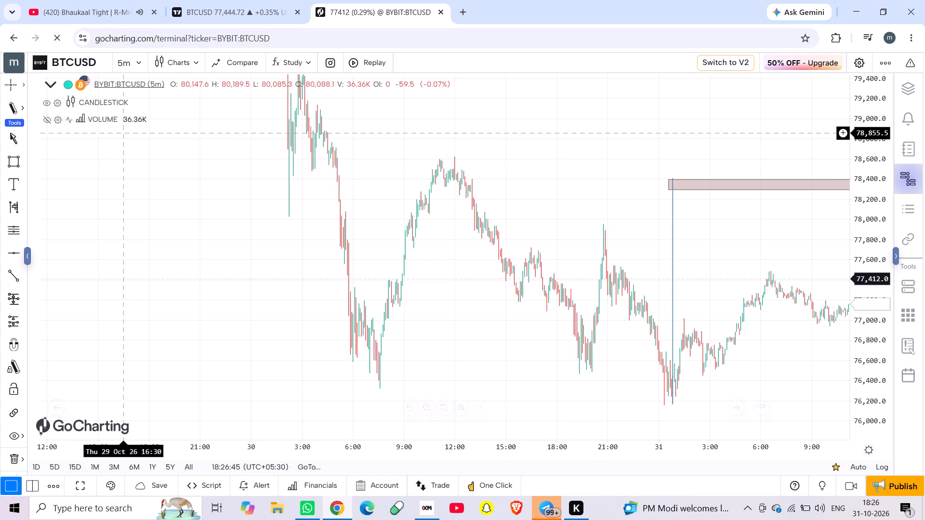
click(8, 249)
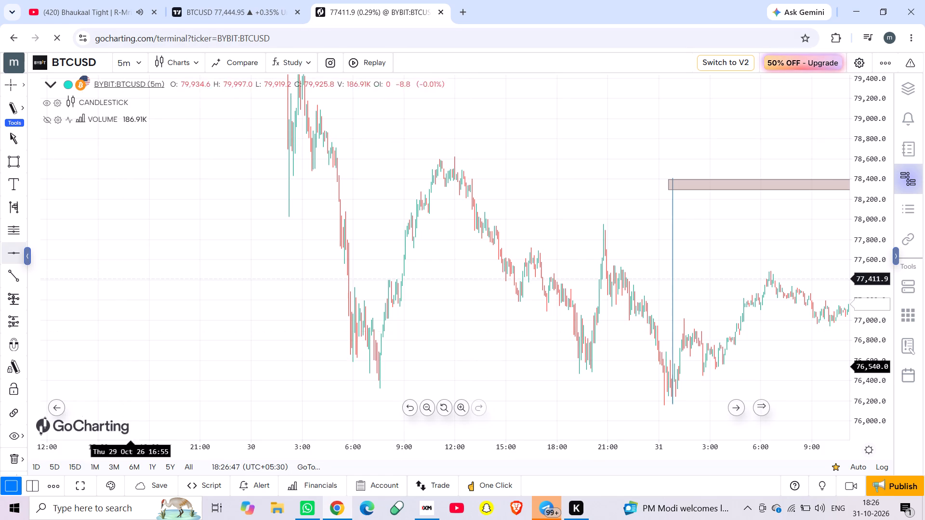
click(193, 390)
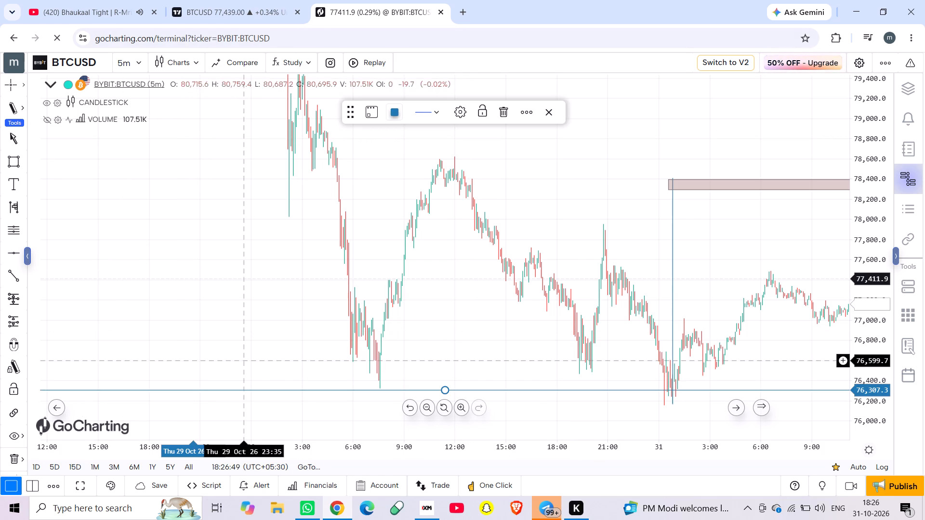
Examine the BTCUSD price history back to mid-October against the new horizontal line.
scroll(861, 372, down, 5)
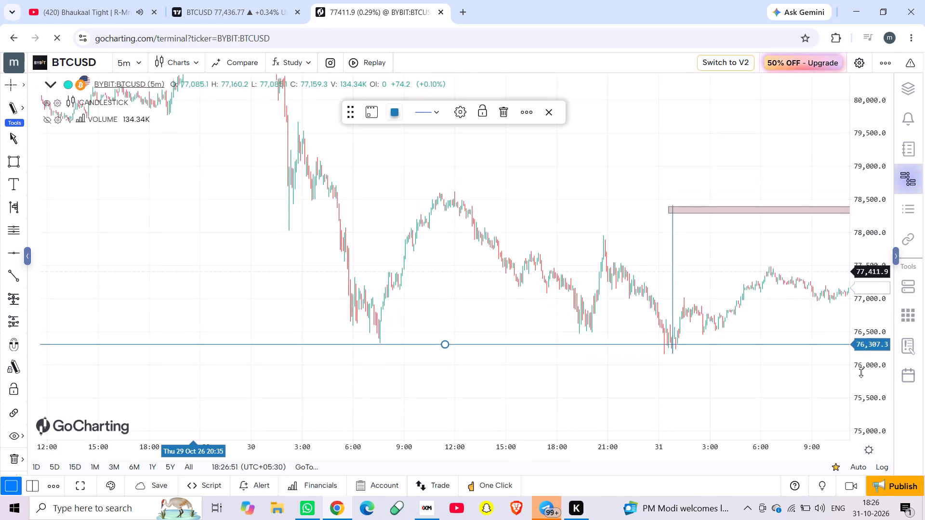
scroll(861, 372, down, 5)
scroll(562, 285, down, 3)
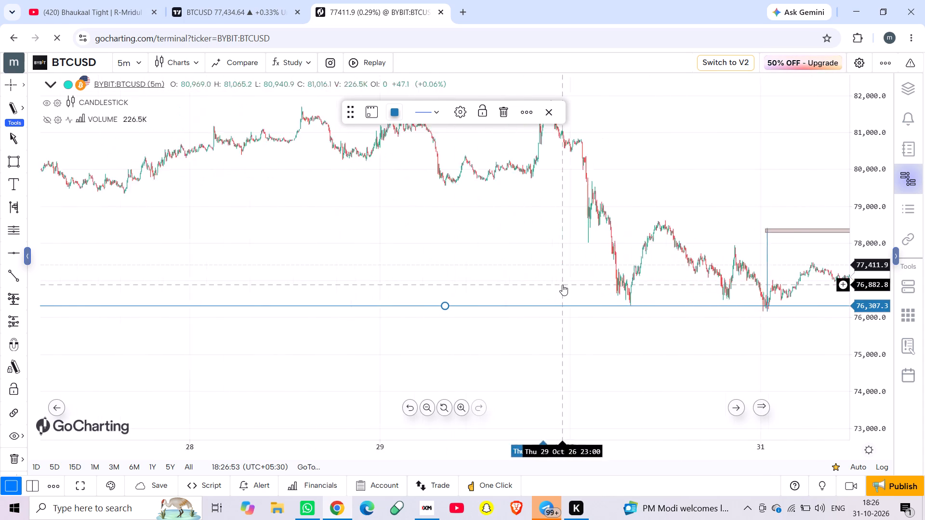
scroll(562, 285, down, 5)
scroll(562, 285, right, 1)
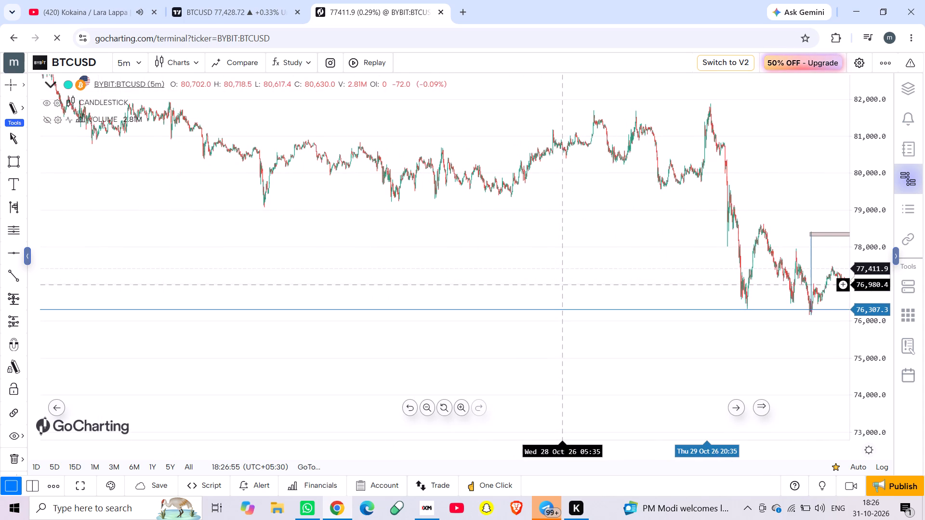
scroll(562, 285, right, 6)
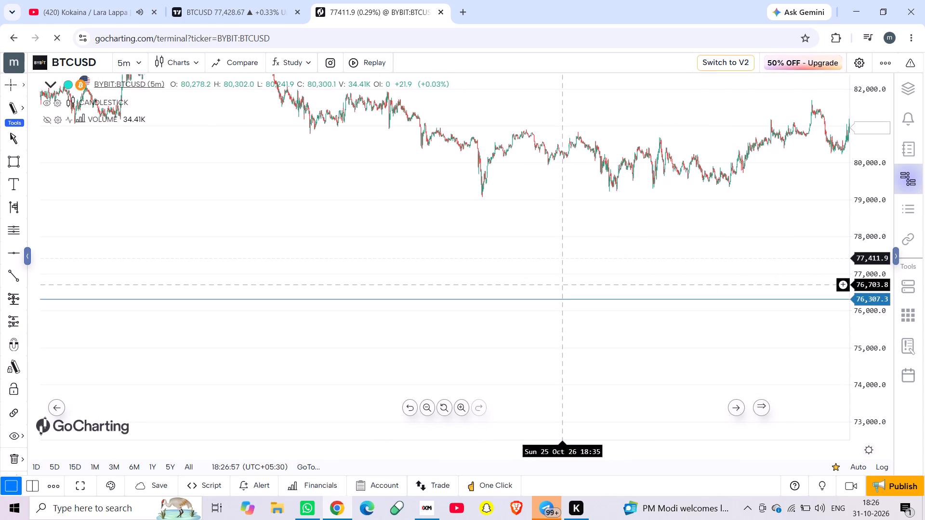
scroll(562, 285, right, 2)
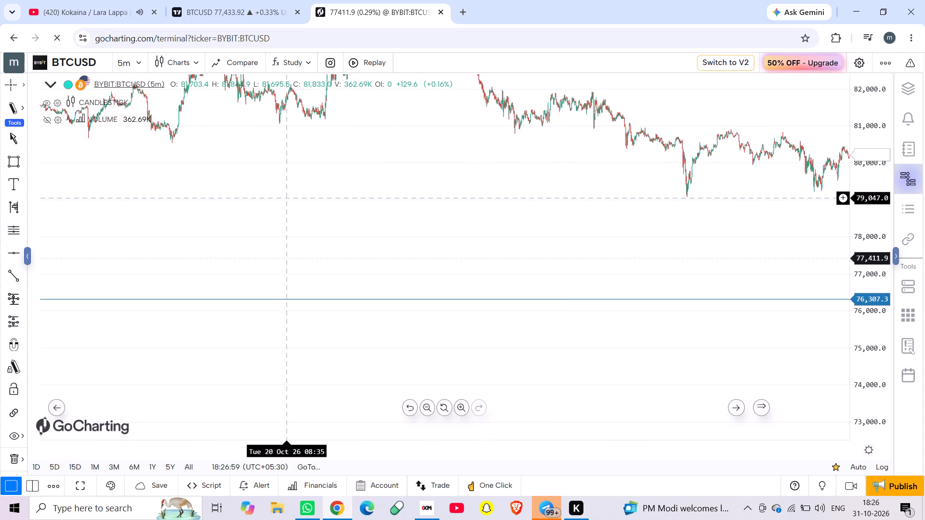
scroll(286, 198, right, 3)
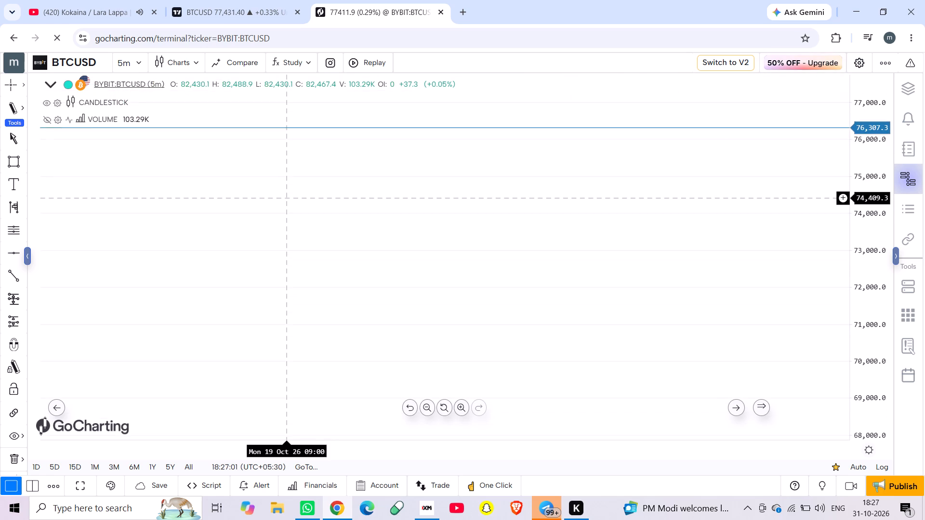
scroll(286, 198, up, 2)
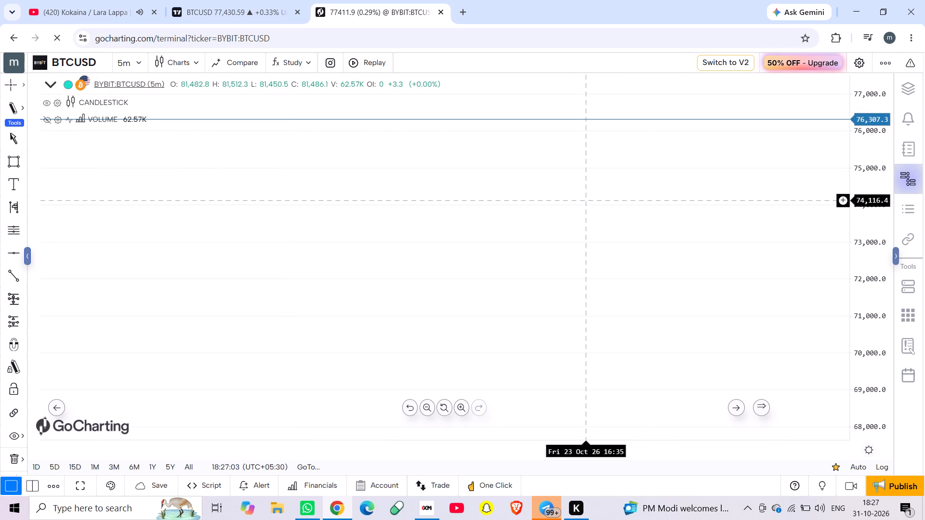
scroll(586, 200, down, 3)
scroll(872, 218, down, 7)
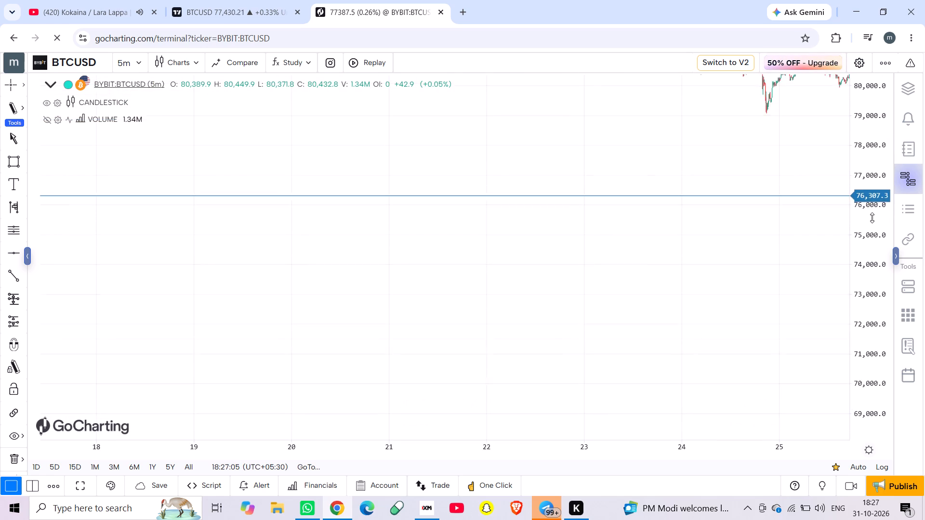
scroll(872, 218, down, 2)
scroll(495, 95, right, 1)
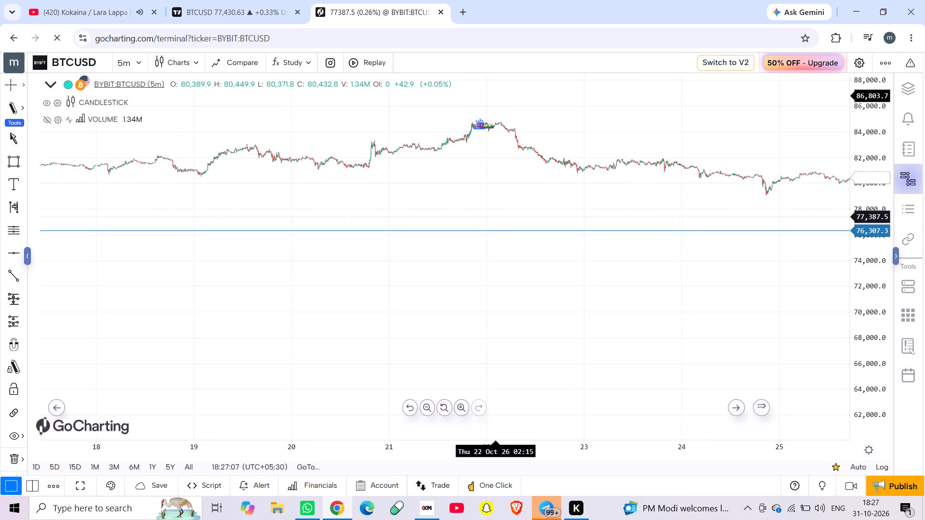
scroll(495, 95, right, 2)
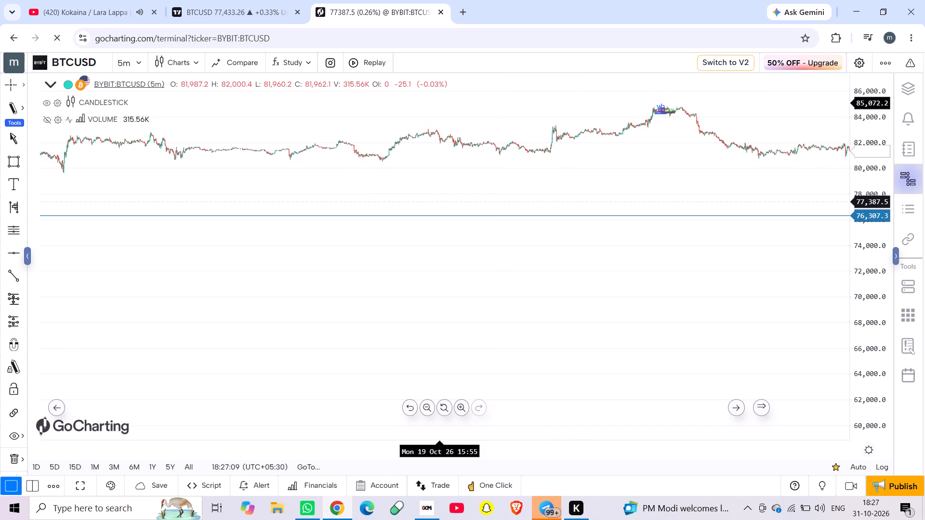
scroll(202, 156, right, 2)
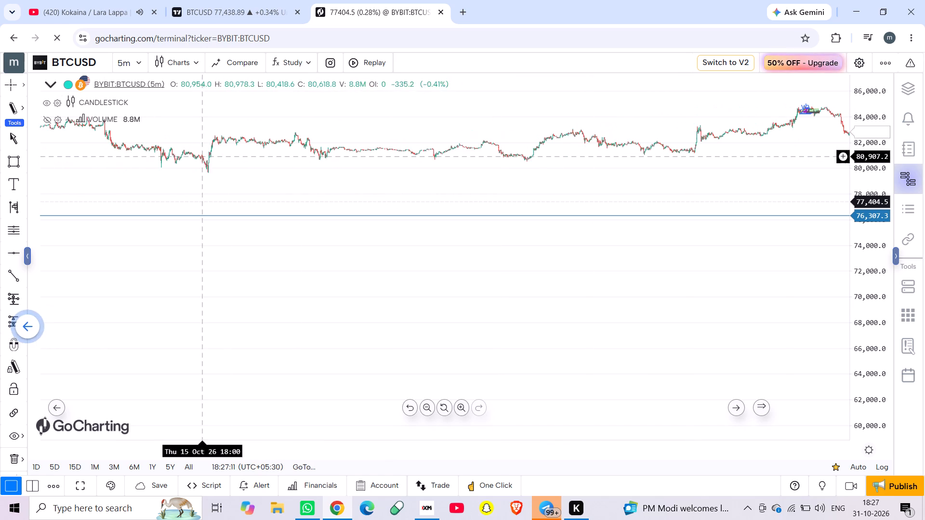
scroll(202, 156, right, 1)
Return to the latest candles and examine the 31 Oct price action above the horizontal line.
scroll(384, 163, left, 5)
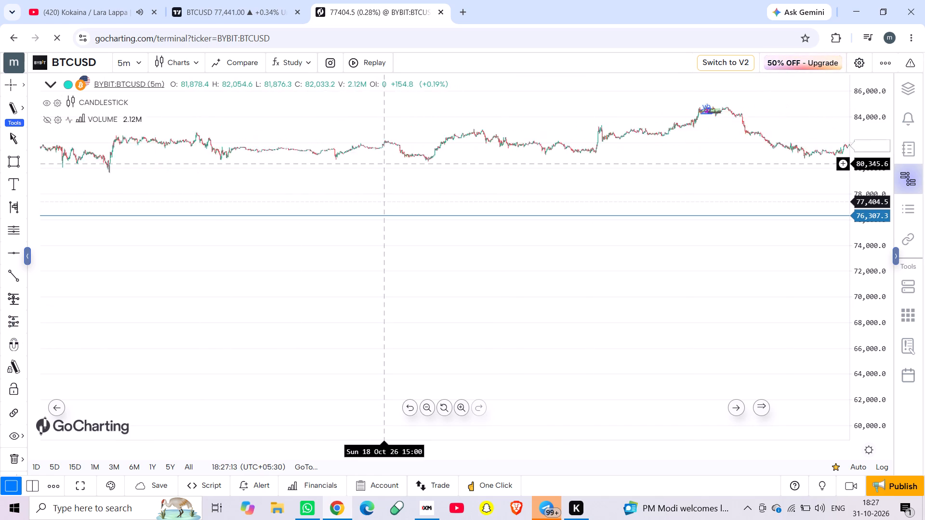
scroll(384, 163, left, 18)
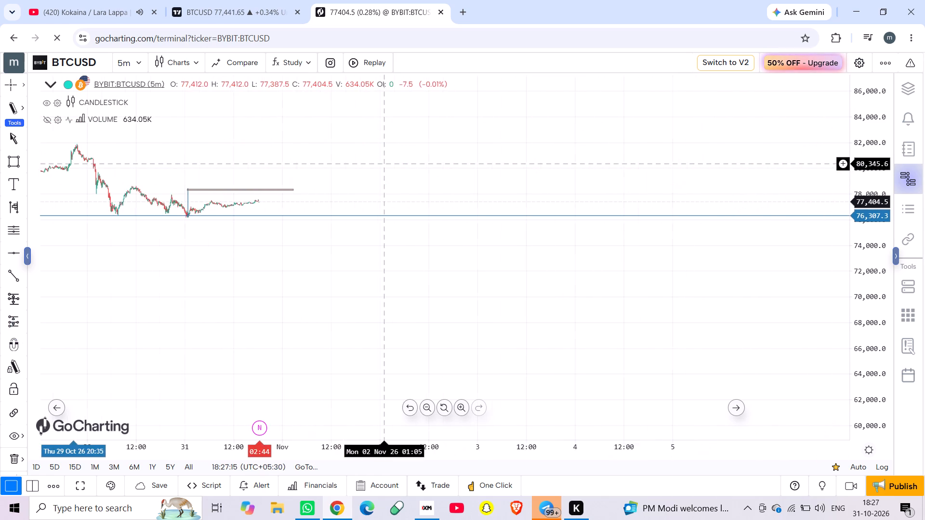
scroll(384, 163, right, 3)
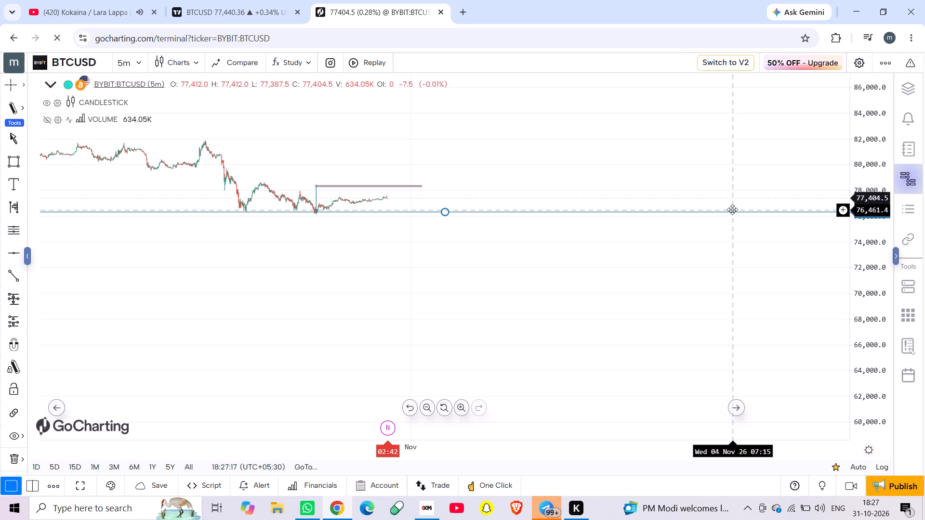
scroll(878, 363, up, 3)
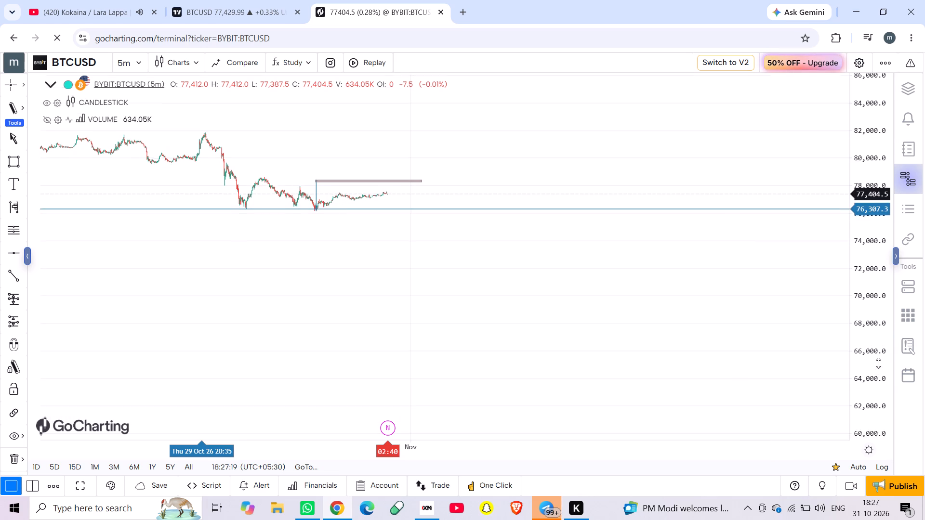
scroll(878, 363, up, 9)
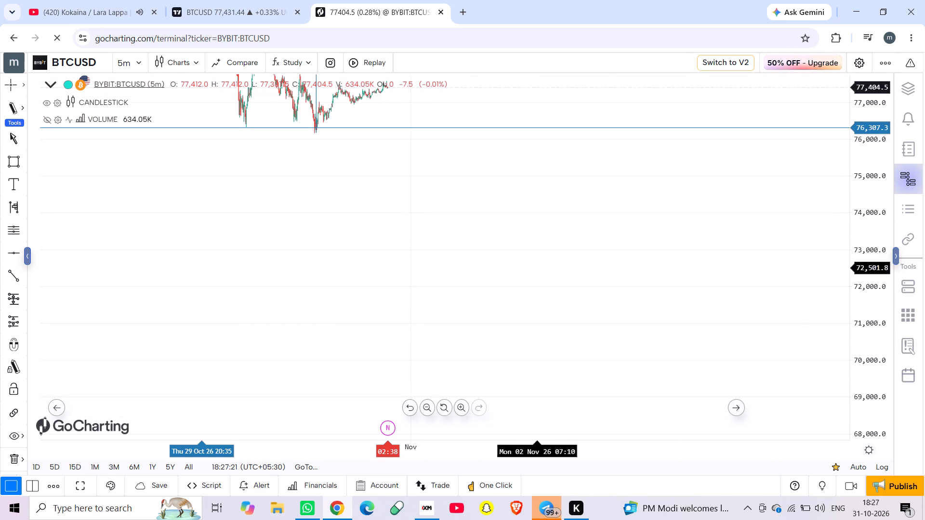
drag(466, 185, 571, 364)
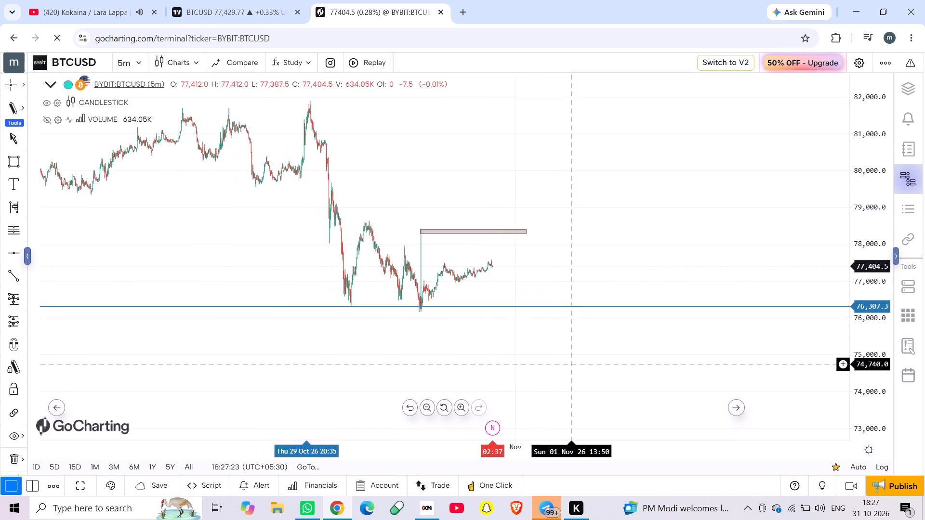
scroll(571, 364, up, 2)
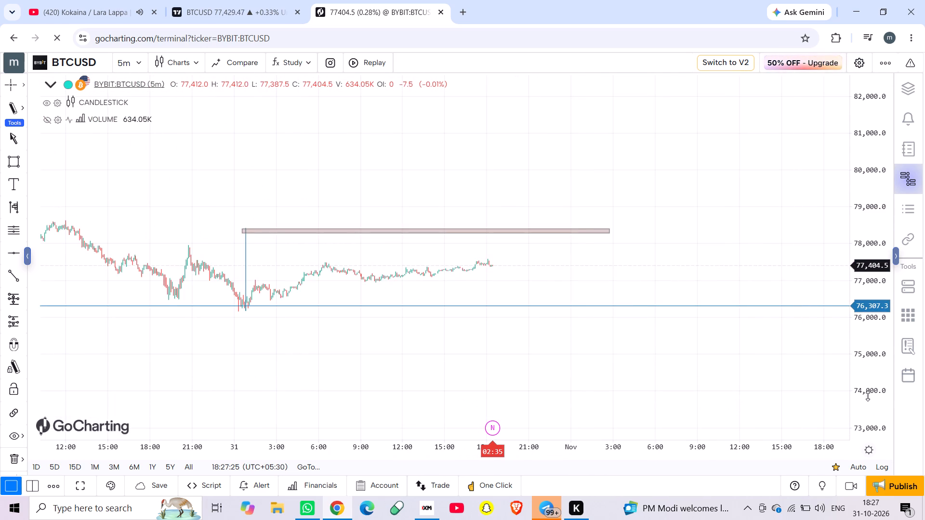
scroll(868, 396, up, 11)
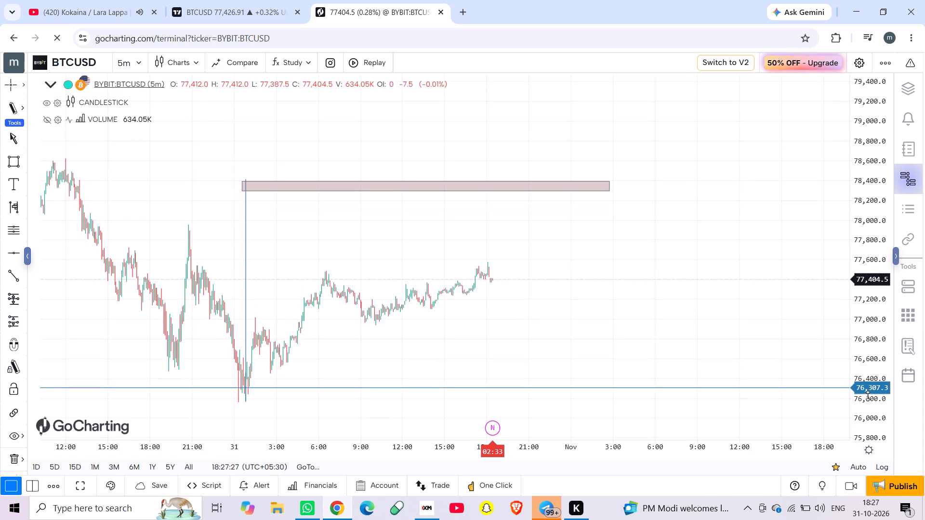
scroll(868, 396, up, 3)
drag(545, 384, 567, 269)
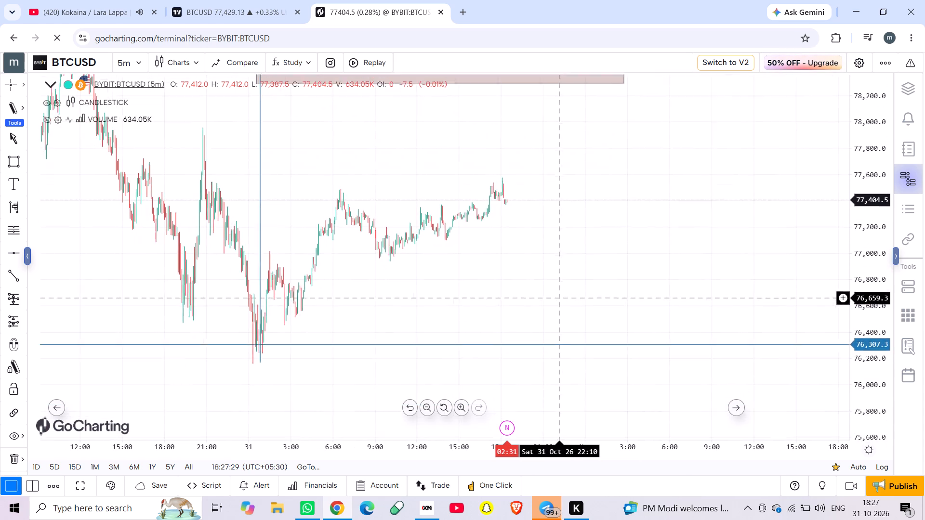
drag(567, 269, 570, 270)
scroll(583, 264, up, 1)
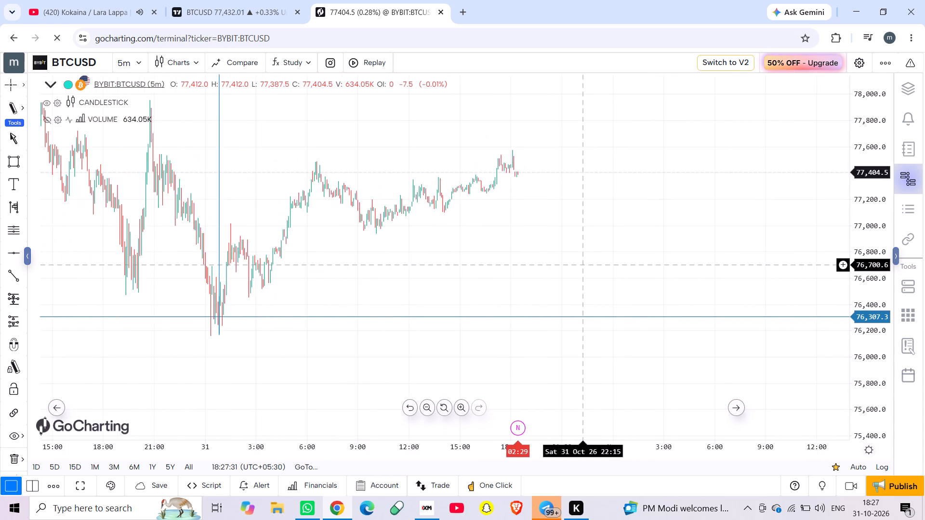
scroll(583, 264, up, 1)
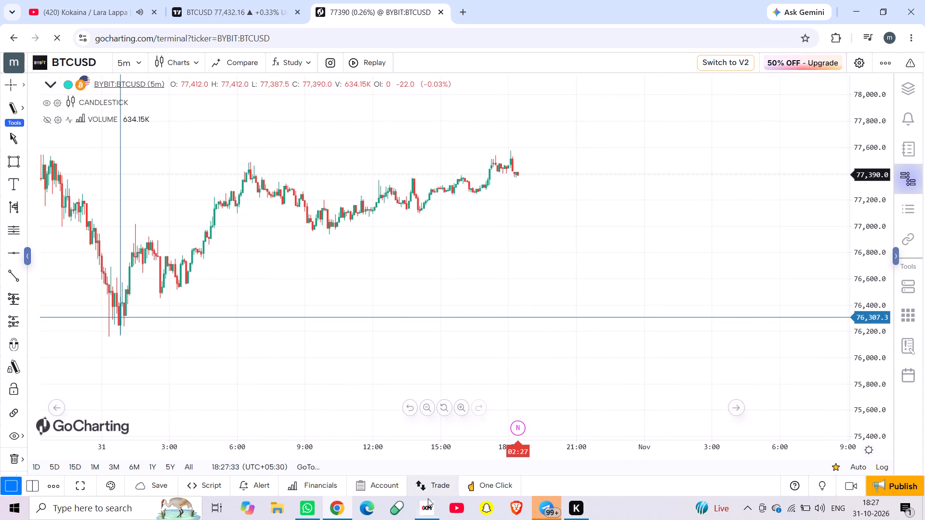
Switch to XM, leave the expanded chart view and review the open 0.01-lot BTCUSD position against its target and stop.
click(428, 501)
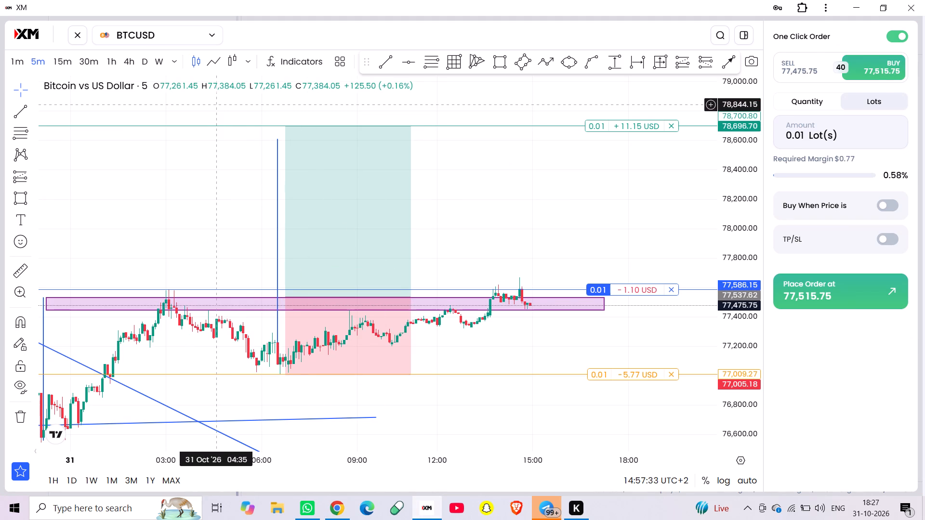
click(81, 32)
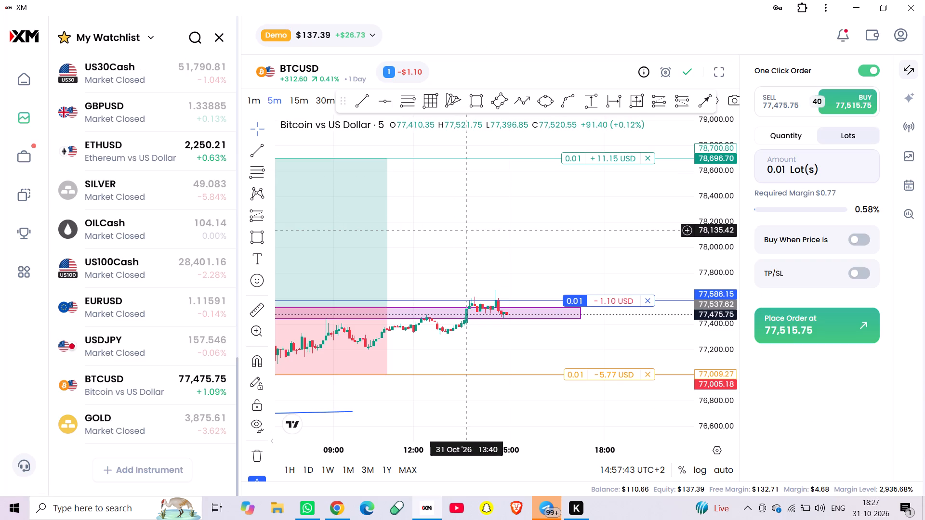
scroll(465, 230, down, 1)
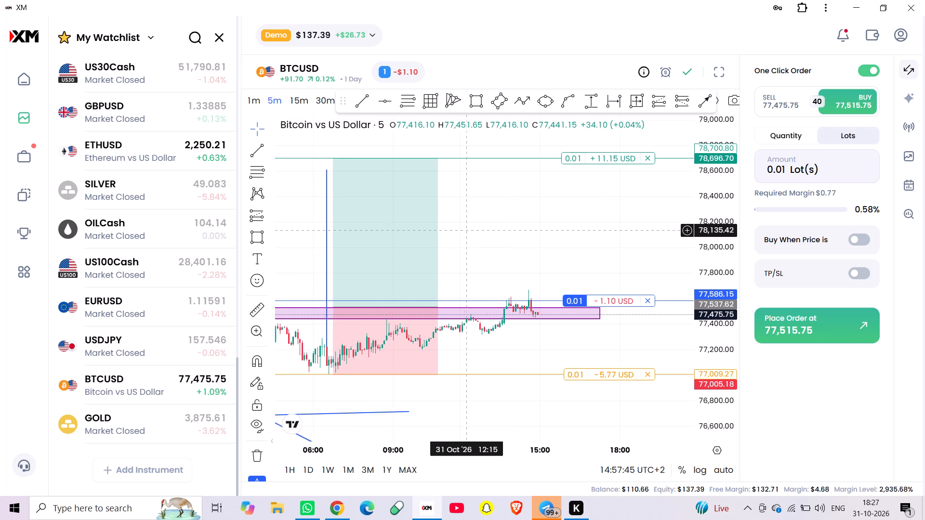
scroll(465, 230, down, 1)
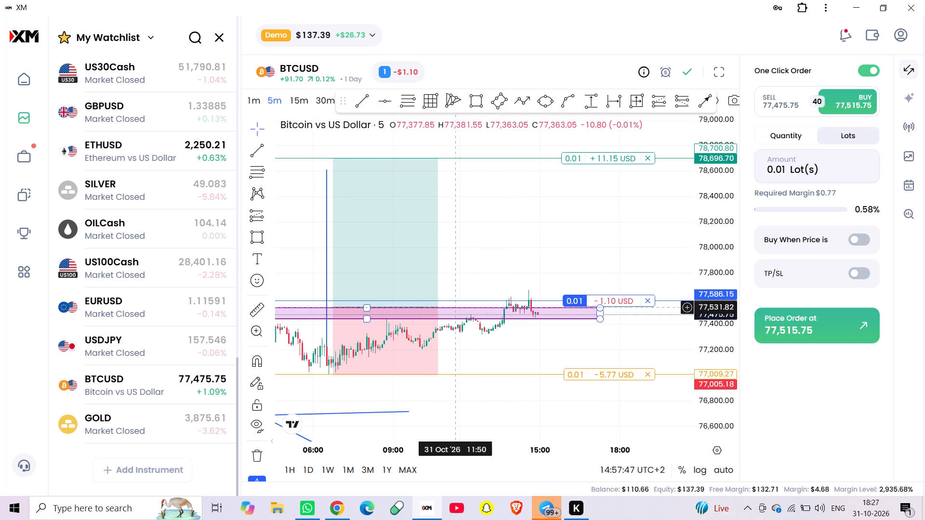
scroll(466, 222, up, 1)
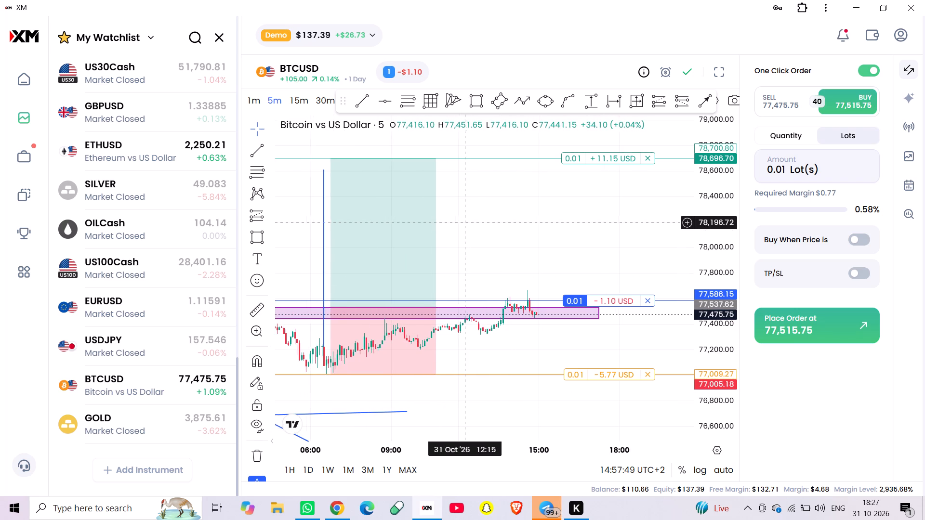
scroll(466, 222, up, 1)
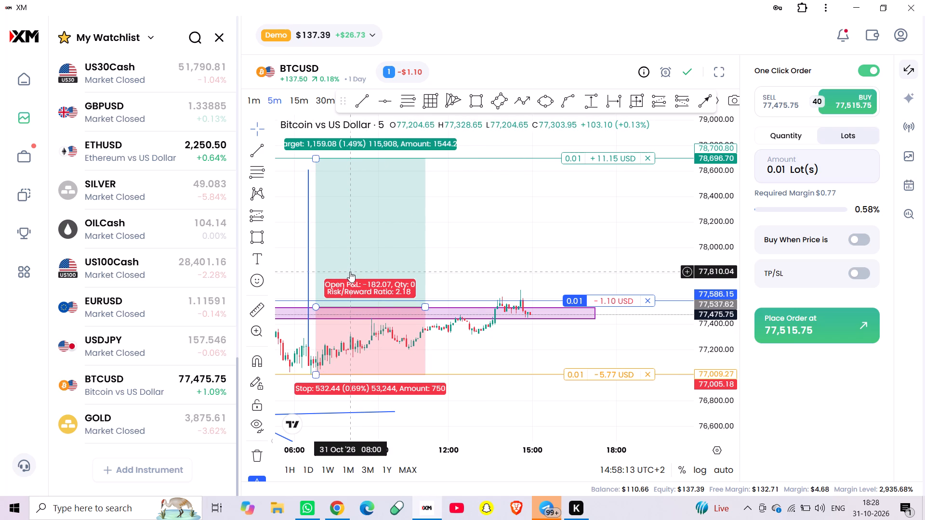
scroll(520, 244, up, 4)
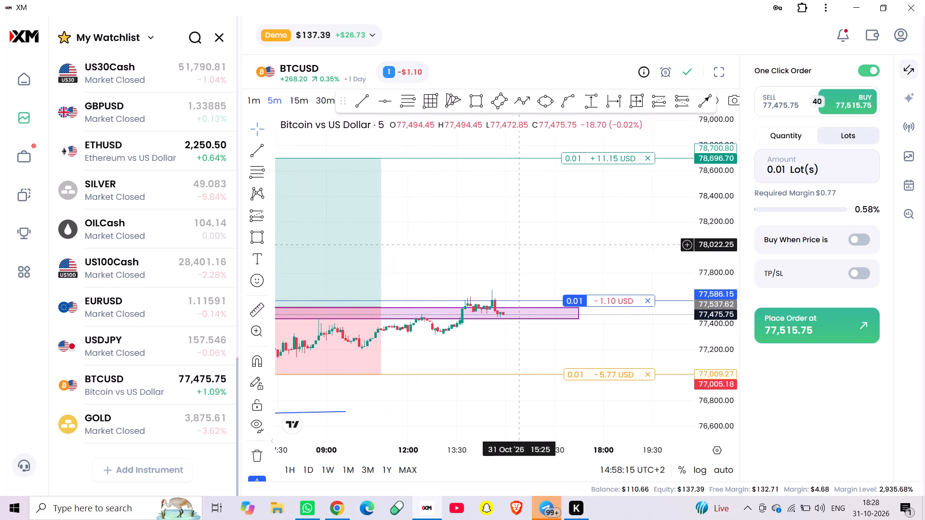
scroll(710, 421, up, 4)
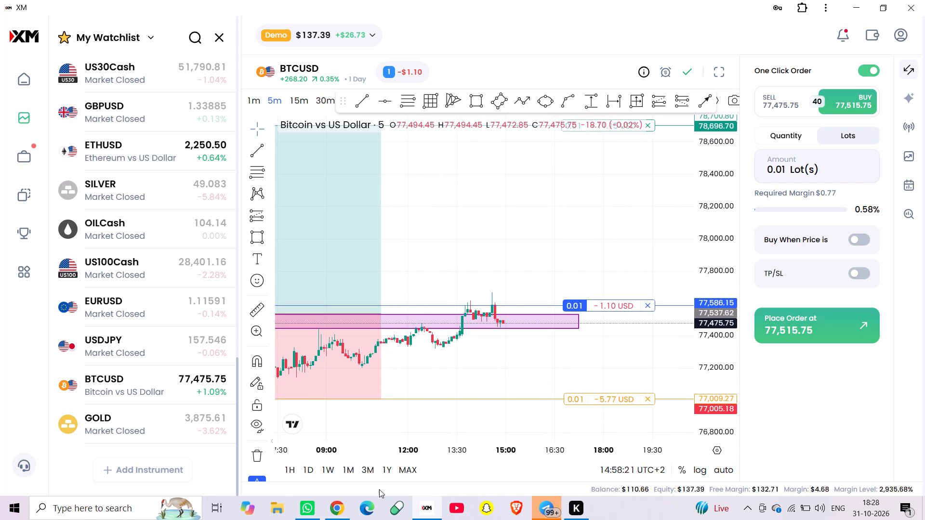
Switch to YouTube in Chrome, look over the playing music video's page and go to the YouTube home page.
click(341, 510)
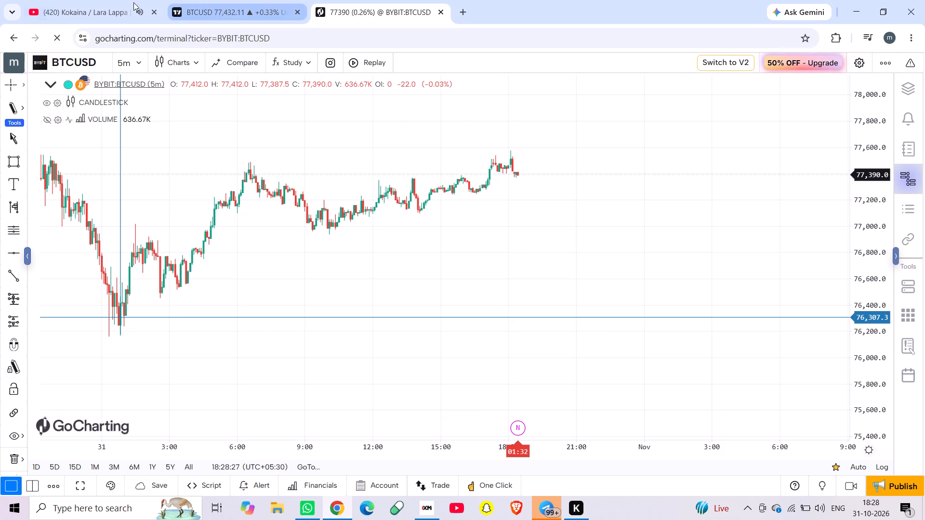
click(76, 8)
scroll(243, 232, down, 1)
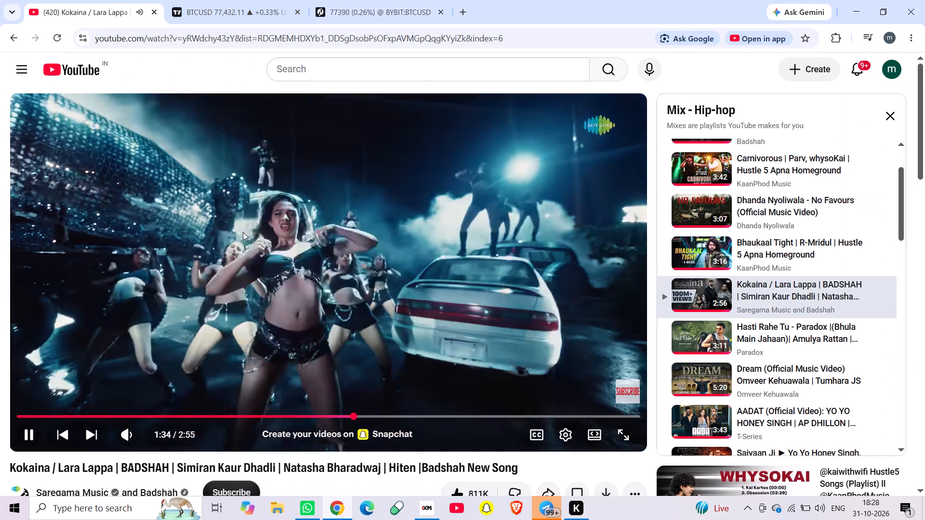
scroll(243, 232, down, 3)
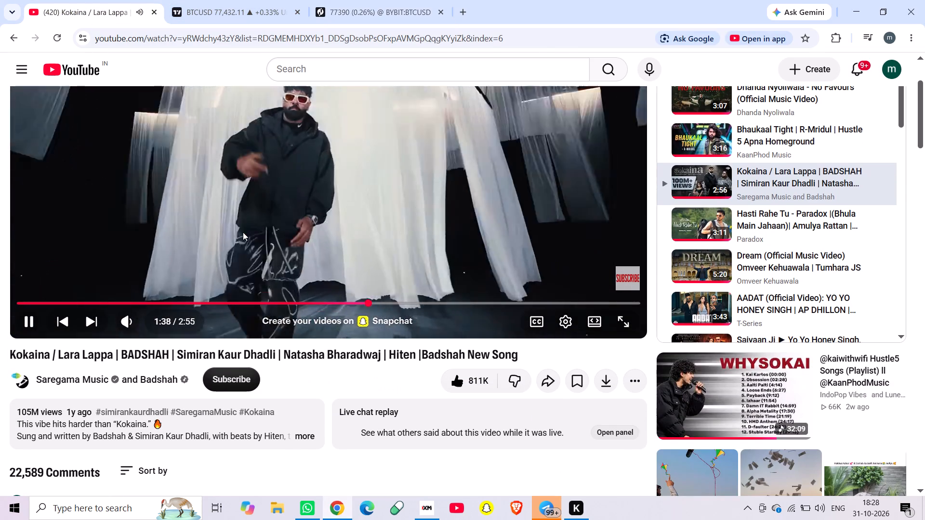
scroll(243, 232, up, 8)
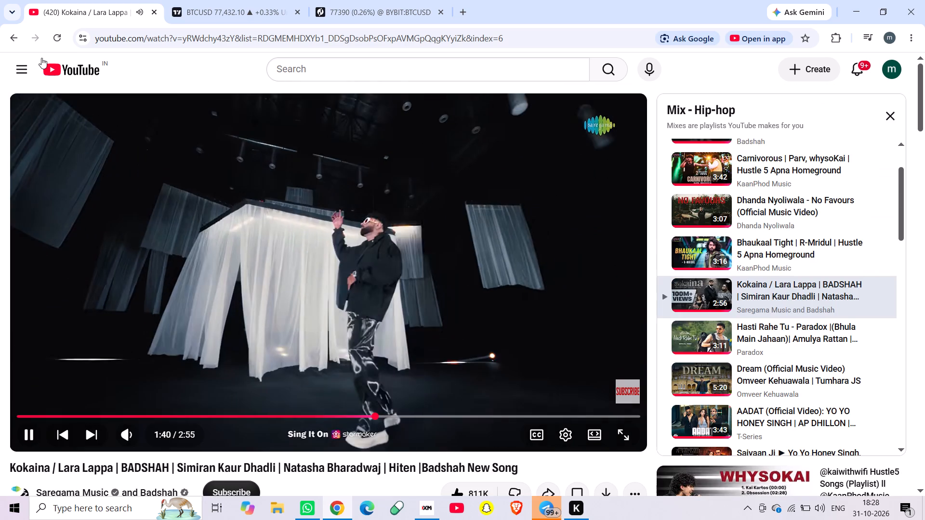
click(53, 68)
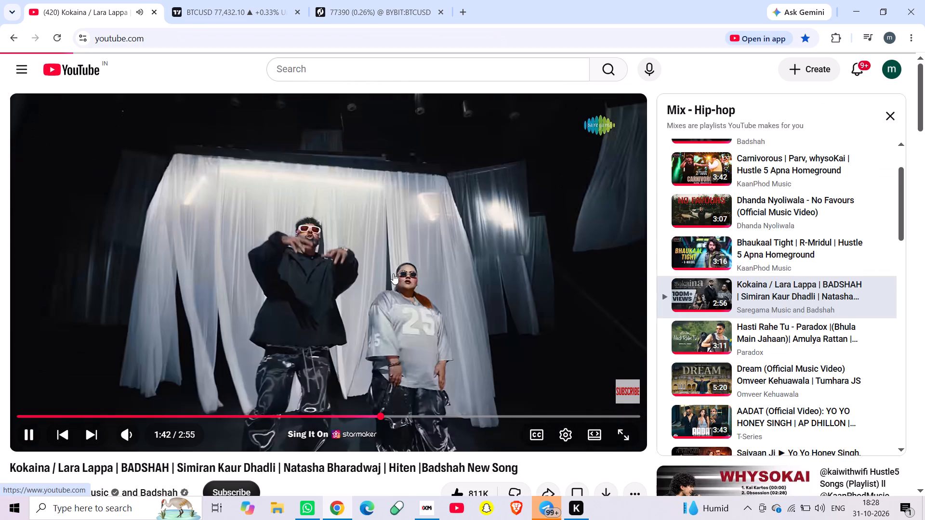
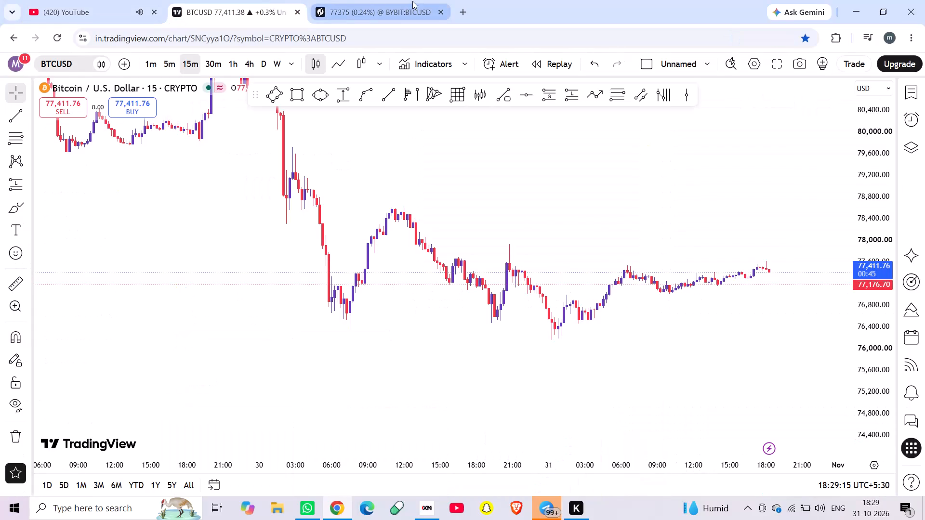
Close the GoCharting BTCUSD chart and return to the TradingView chart.
click(412, 1)
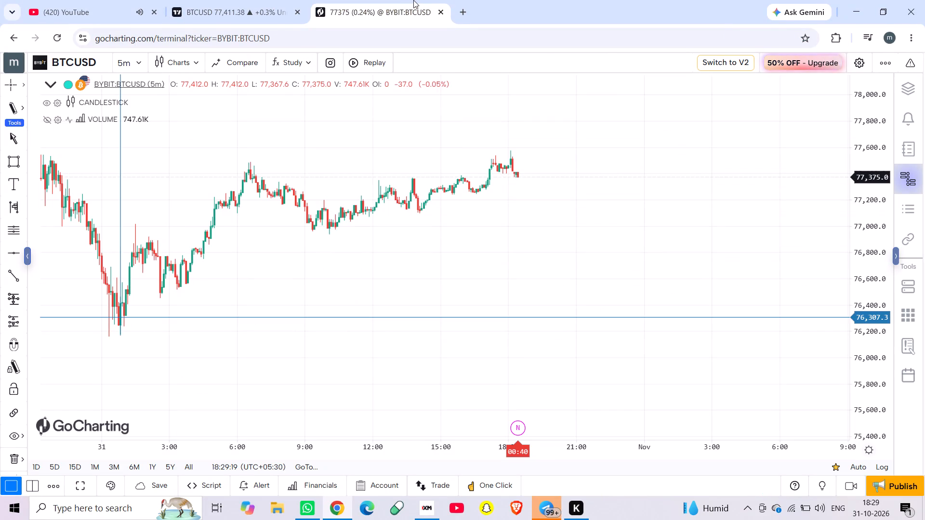
click(443, 13)
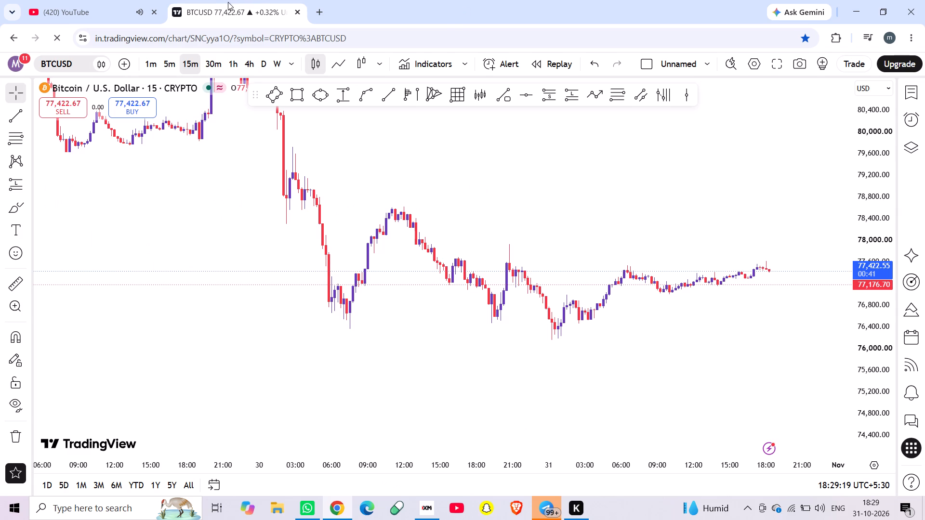
Draw a Fibonacci retracement on the 15-minute BTCUSD chart from the 29 Oct high near 81,853 to about 76,381 on 31 Oct.
drag(449, 194, 455, 260)
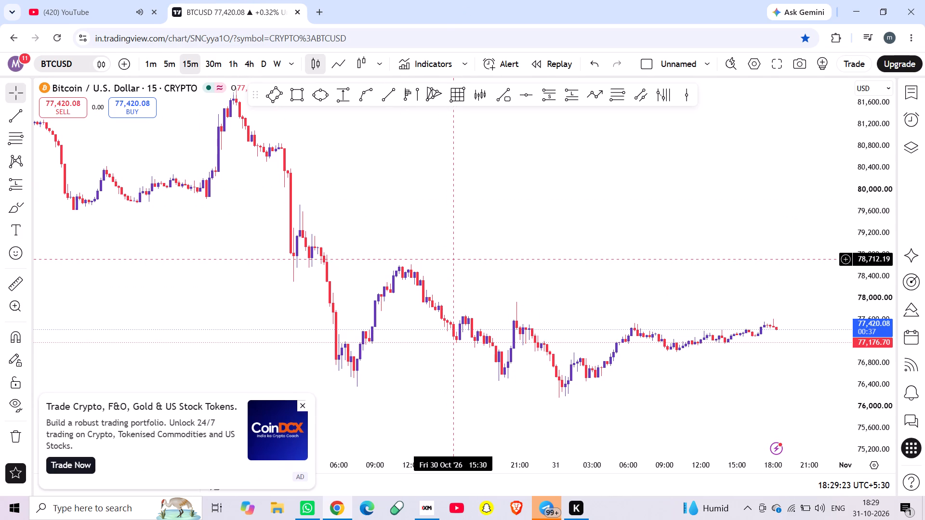
click(302, 407)
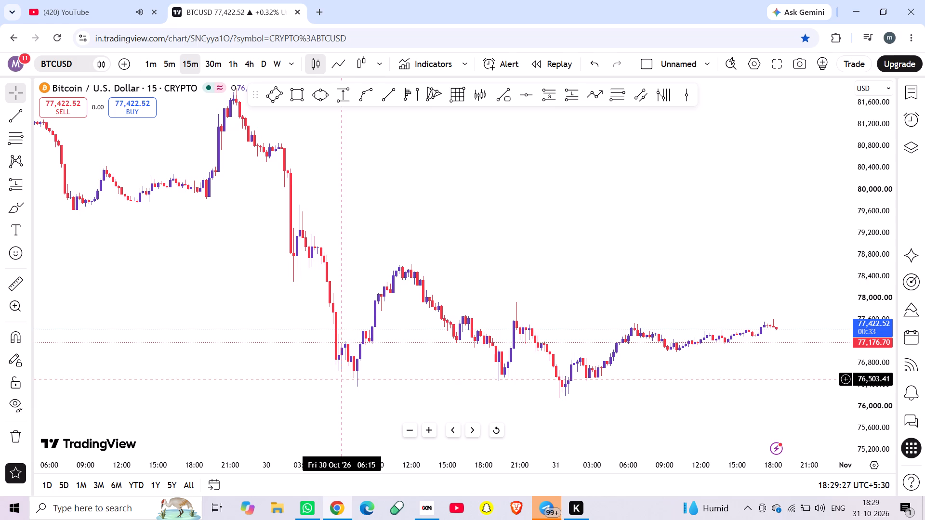
scroll(342, 379, down, 7)
scroll(342, 379, up, 2)
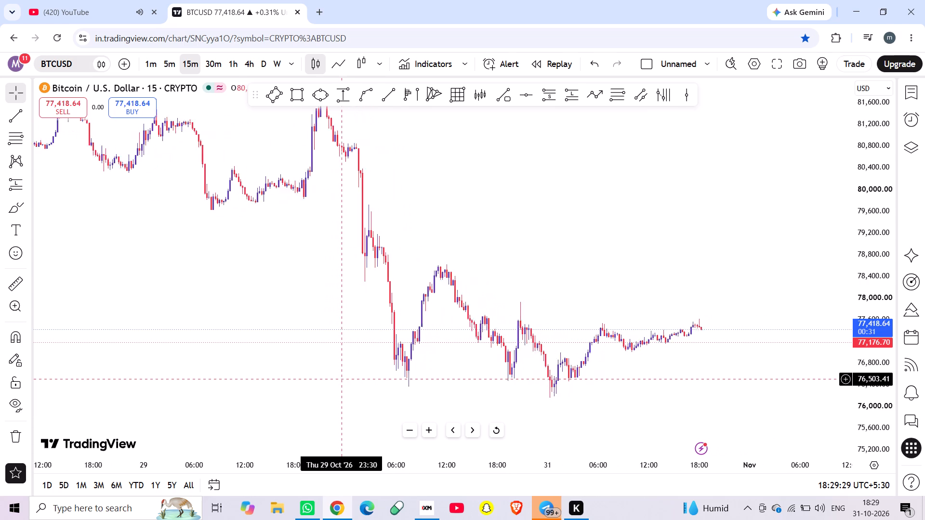
scroll(342, 379, up, 3)
drag(434, 213, 460, 249)
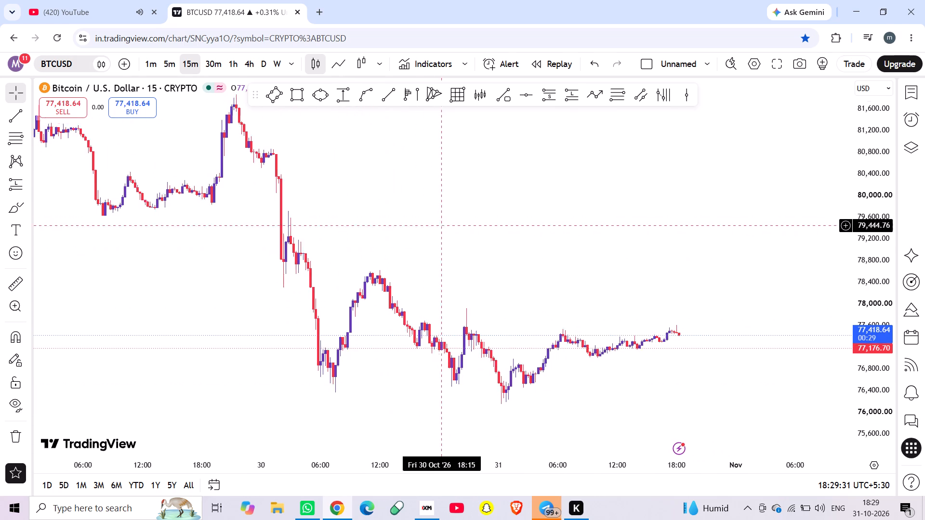
drag(460, 249, 479, 258)
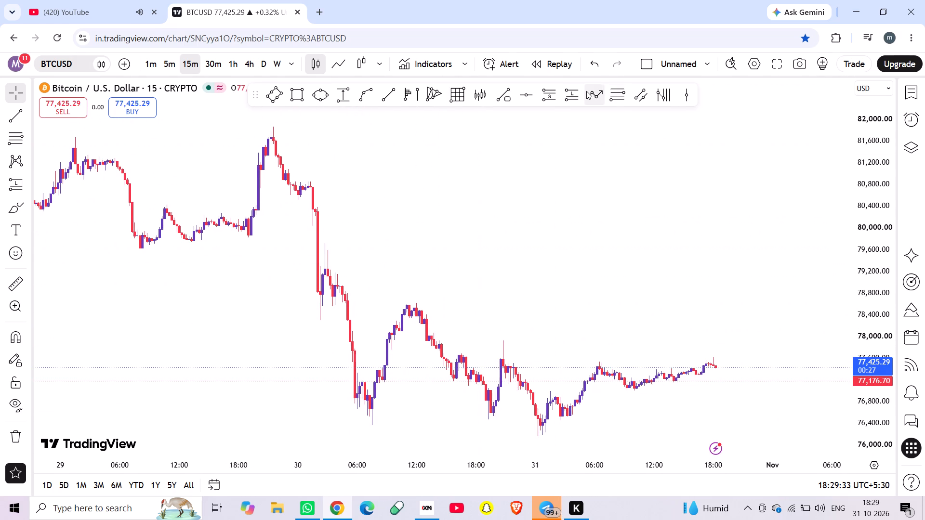
click(615, 97)
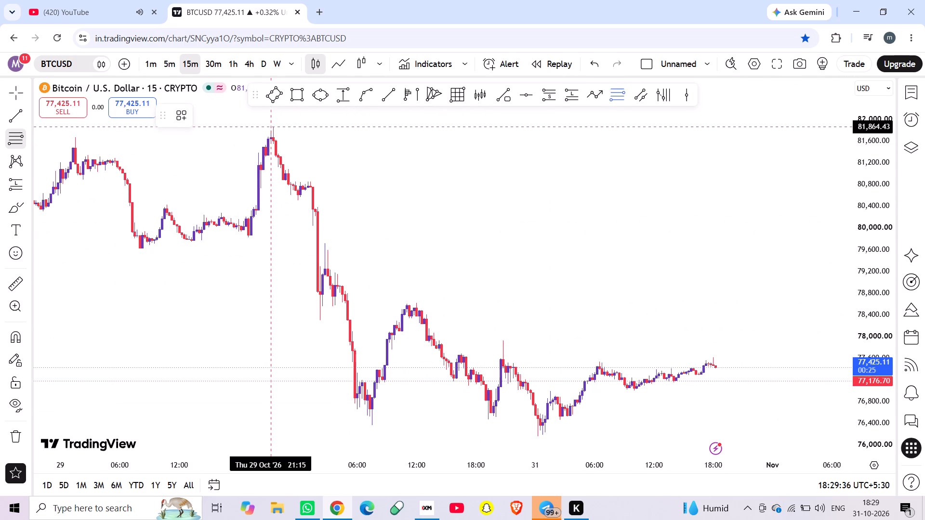
click(271, 127)
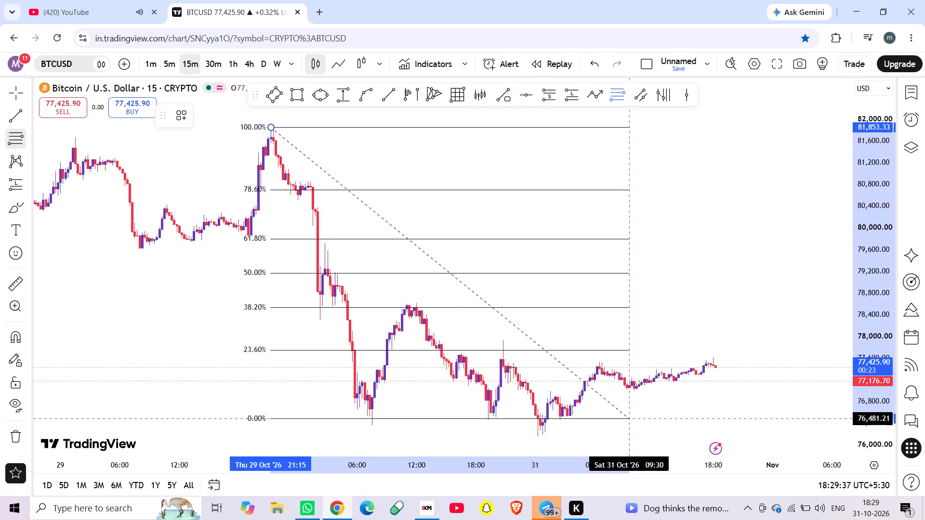
click(636, 424)
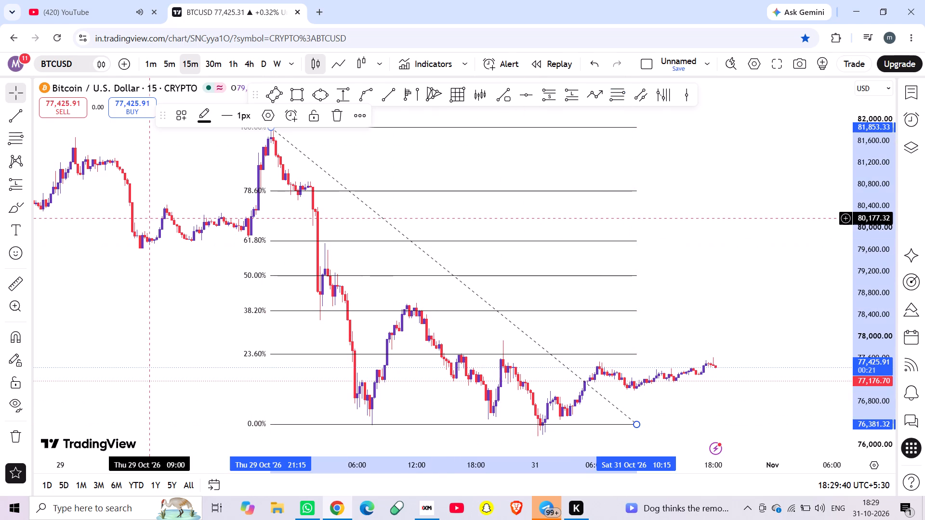
Draw a rectangle between the 61.8% and 50% levels, about 79,756 to 79,112, extending to 1 Nov, and apply the GOLDEN ZONE template.
click(291, 93)
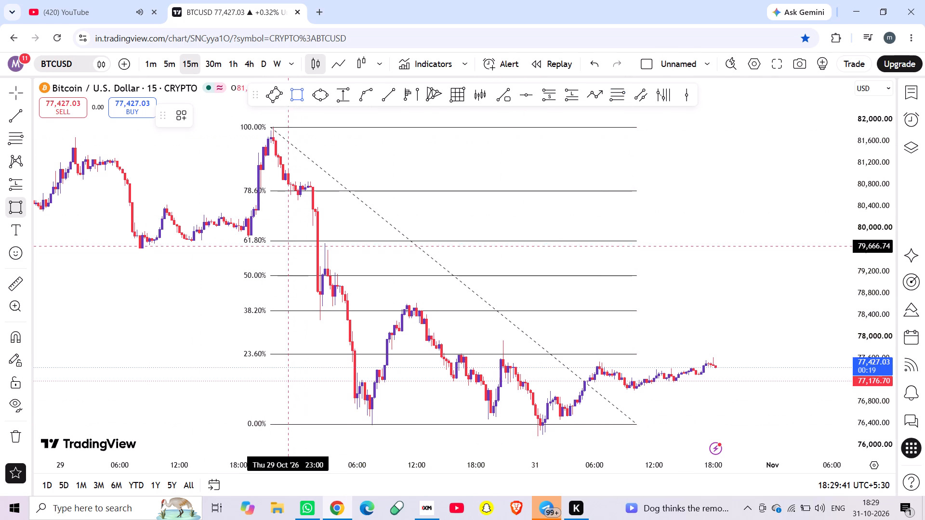
click(280, 241)
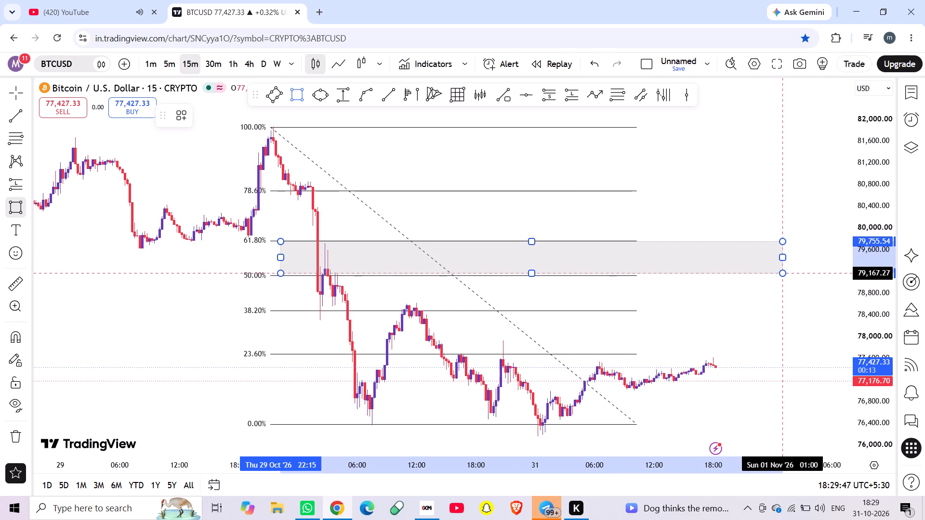
click(784, 276)
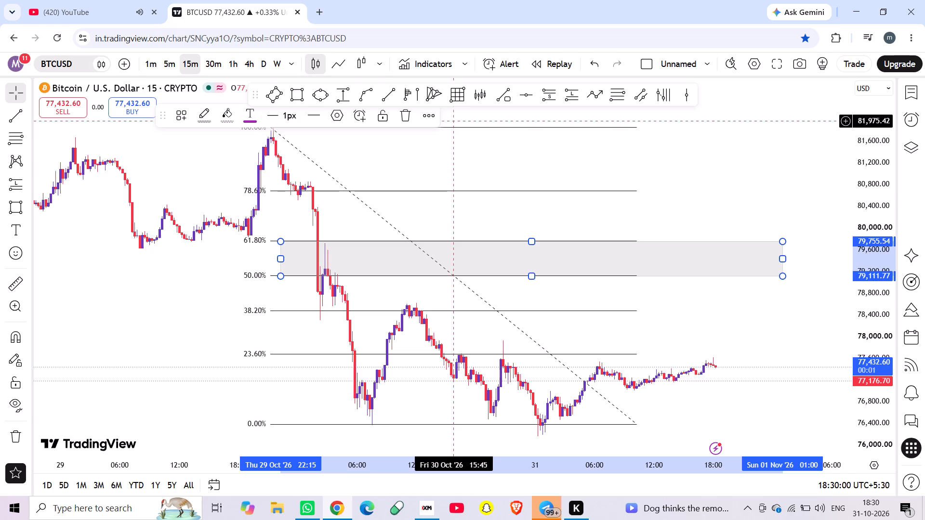
click(179, 119)
click(223, 339)
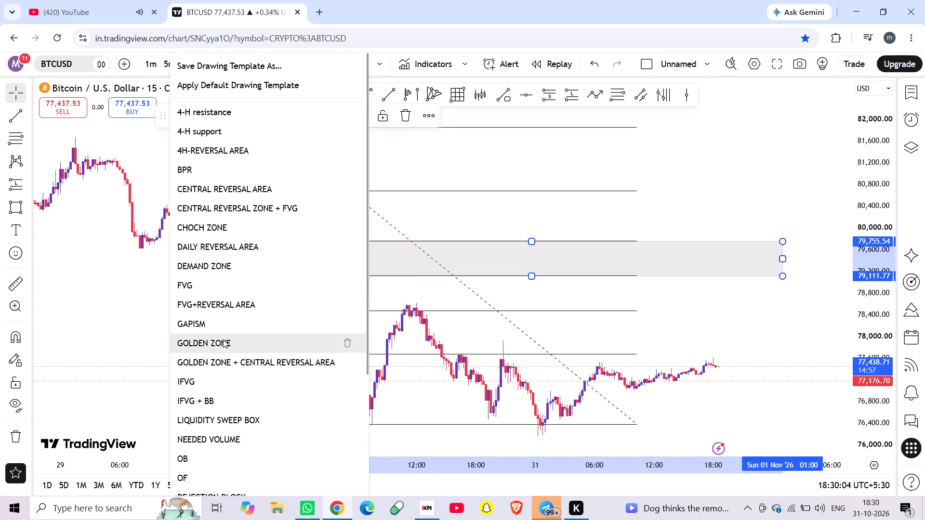
Delete the Fibonacci retracement, keeping the GOLDEN ZONE rectangle.
click(370, 311)
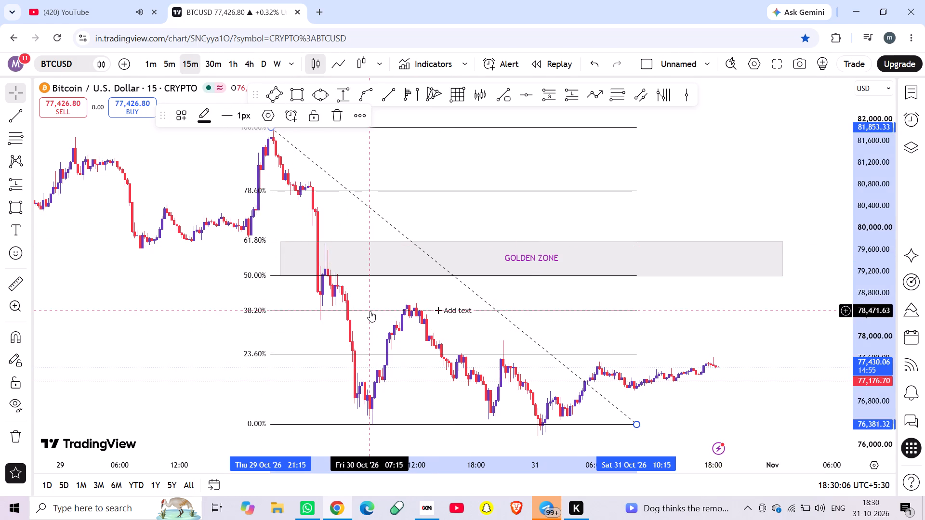
click(333, 111)
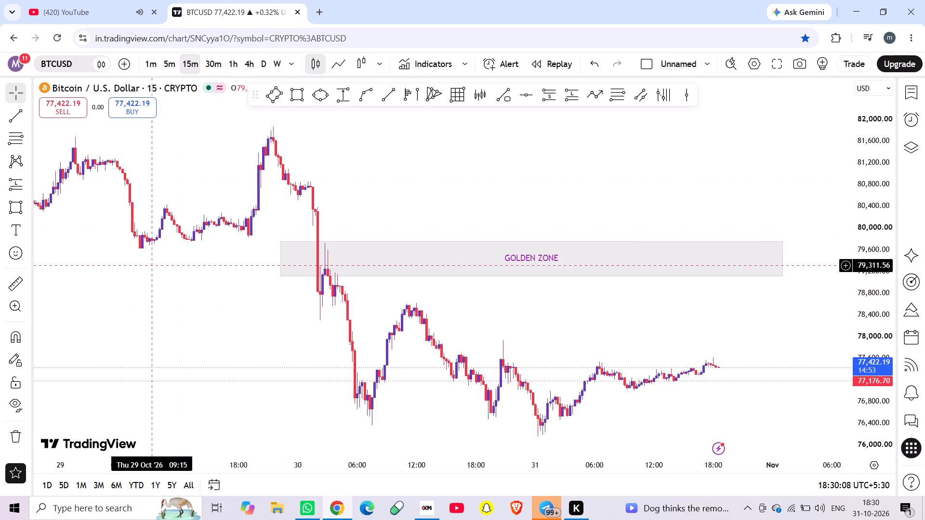